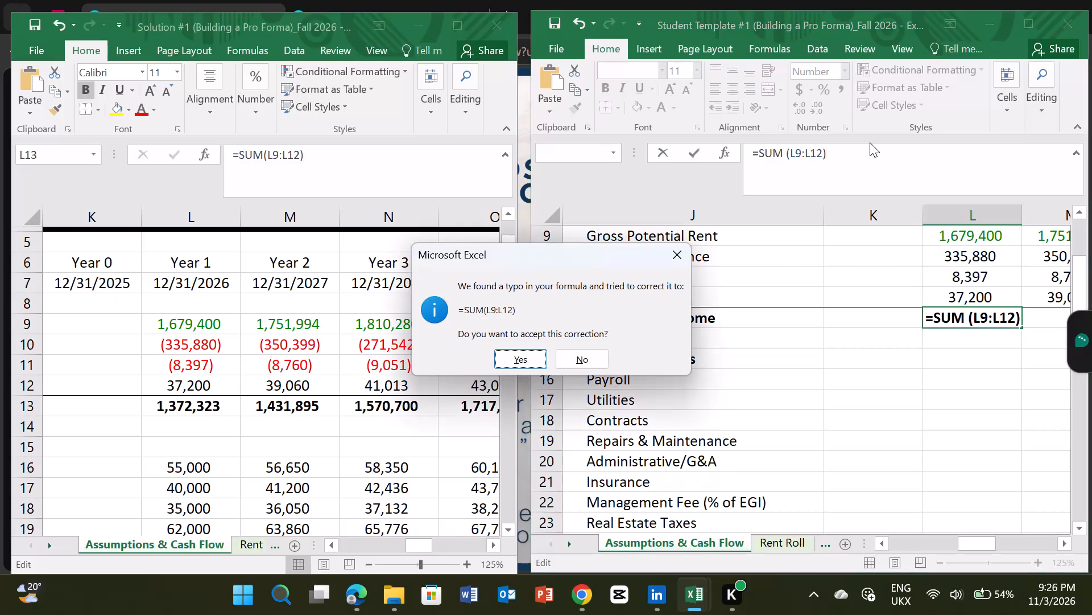
Correct the Year 1 Effective Gross Income formula in L13 of the student template to =SUM(L9:L12), without the space.
{"action": "left_click", "coordinate": [673, 256]}
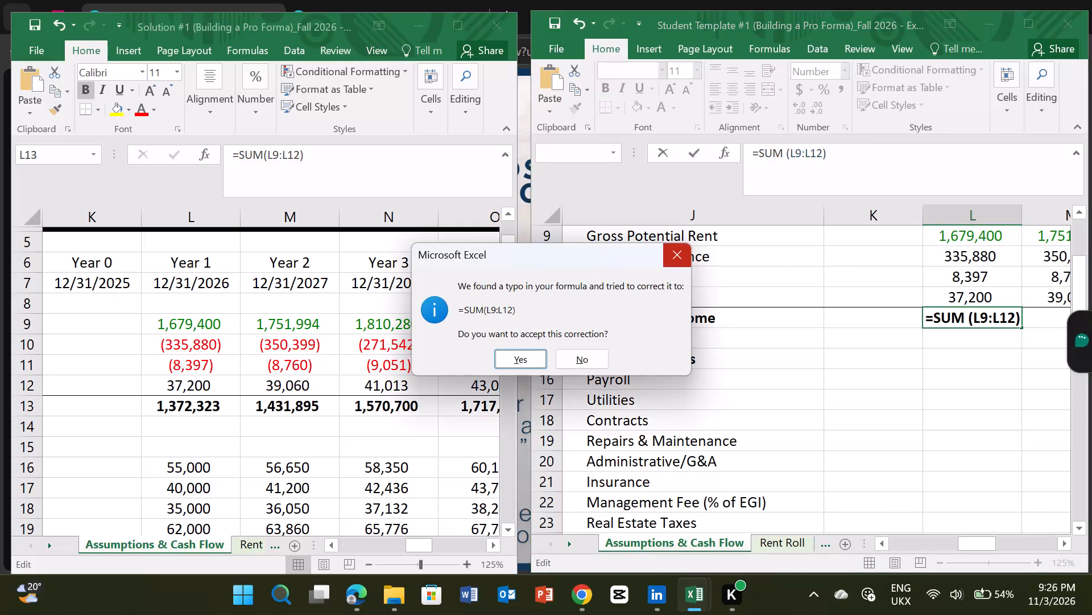
{"action": "left_click", "coordinate": [965, 320]}
{"action": "left_click", "coordinate": [783, 151]}
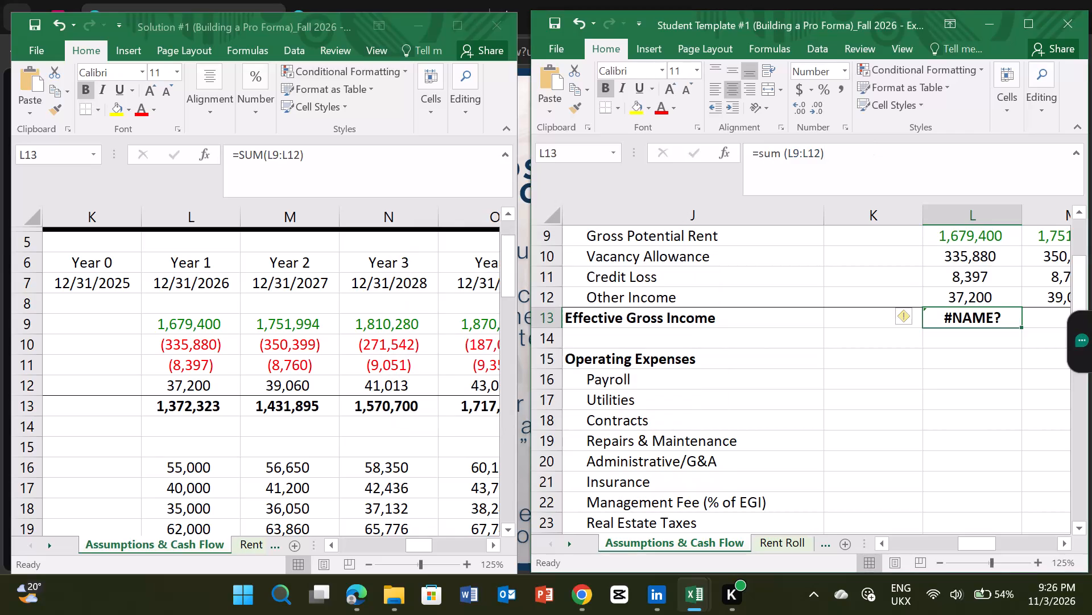
{"action": "key", "text": "BackSpace"}
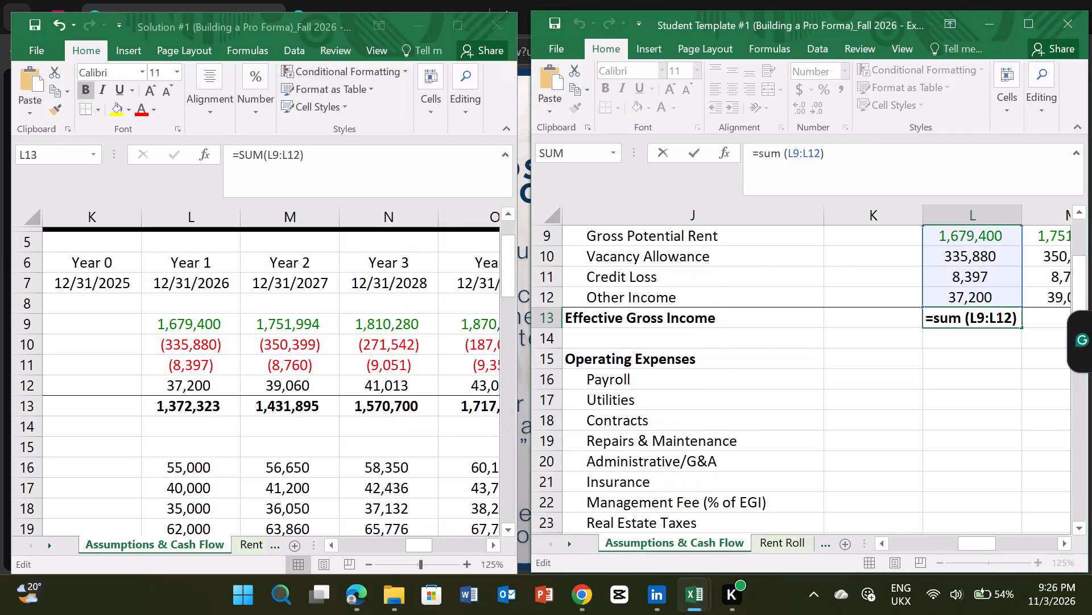
{"action": "key", "text": "Return"}
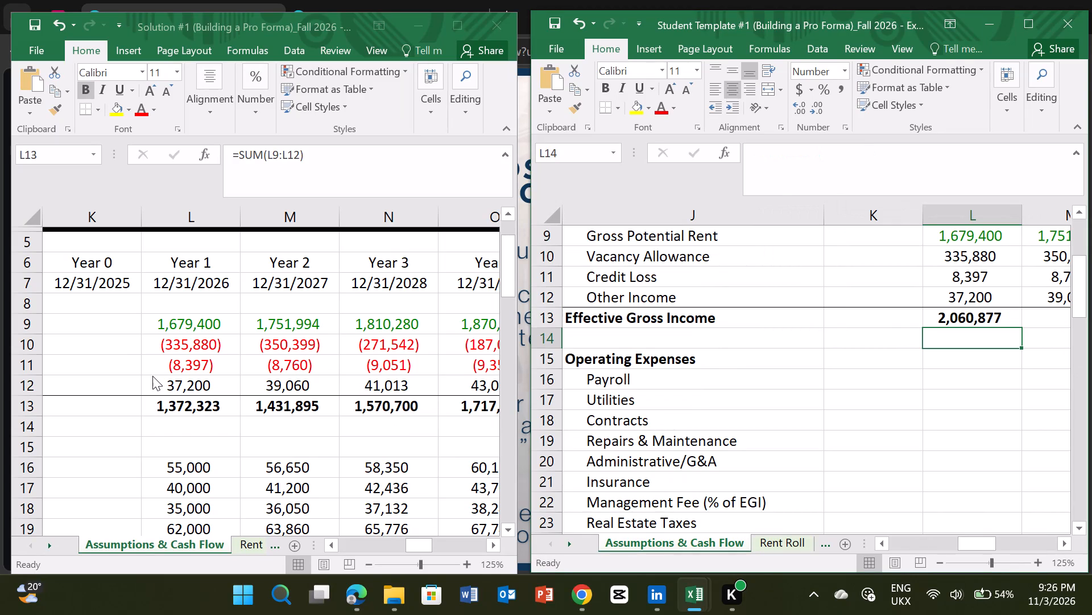
{"action": "left_click", "coordinate": [981, 320]}
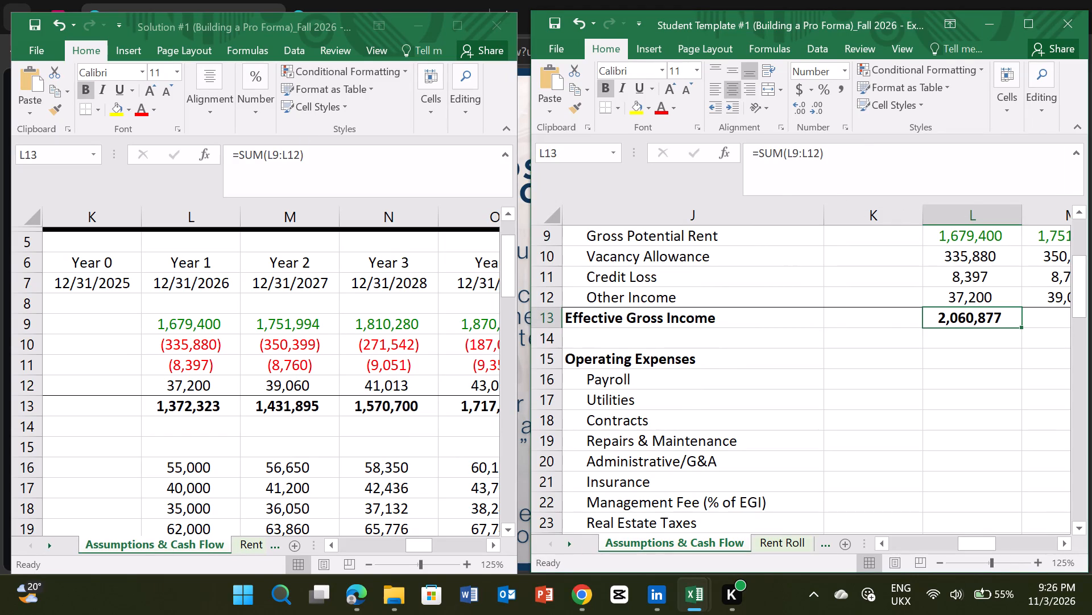
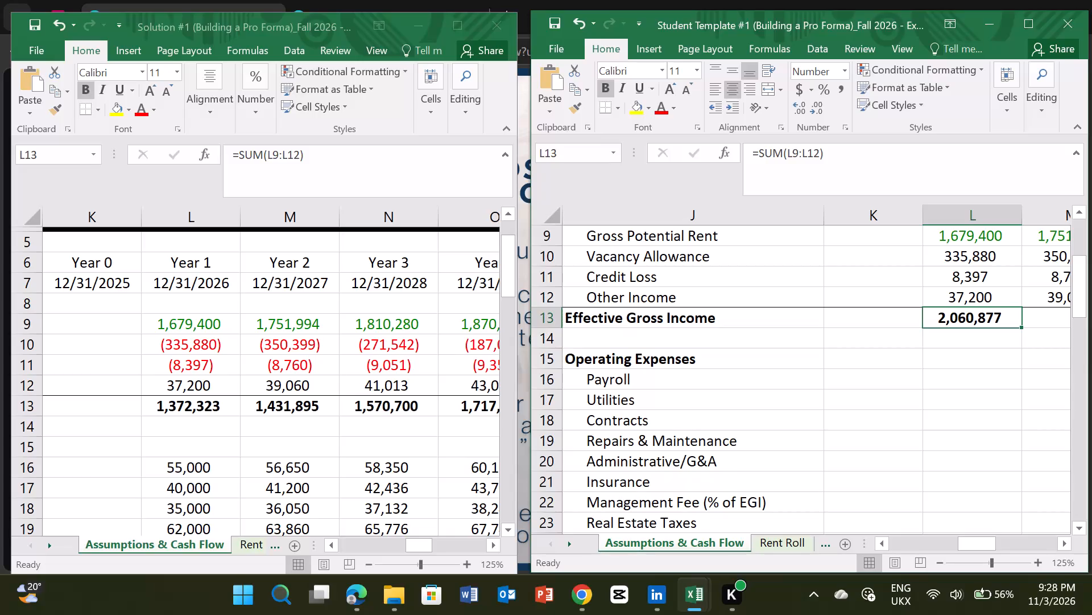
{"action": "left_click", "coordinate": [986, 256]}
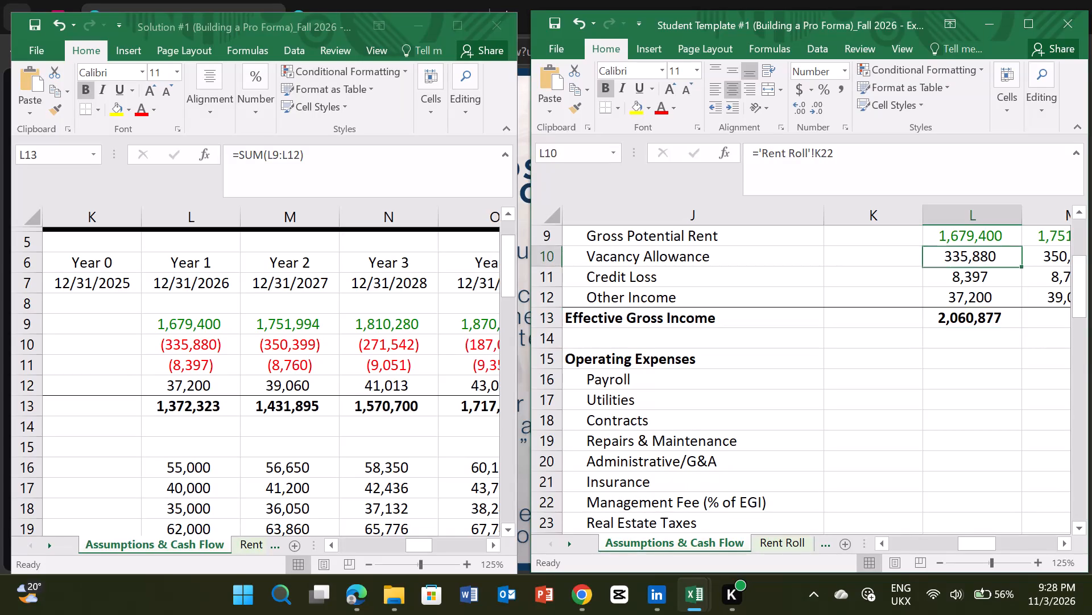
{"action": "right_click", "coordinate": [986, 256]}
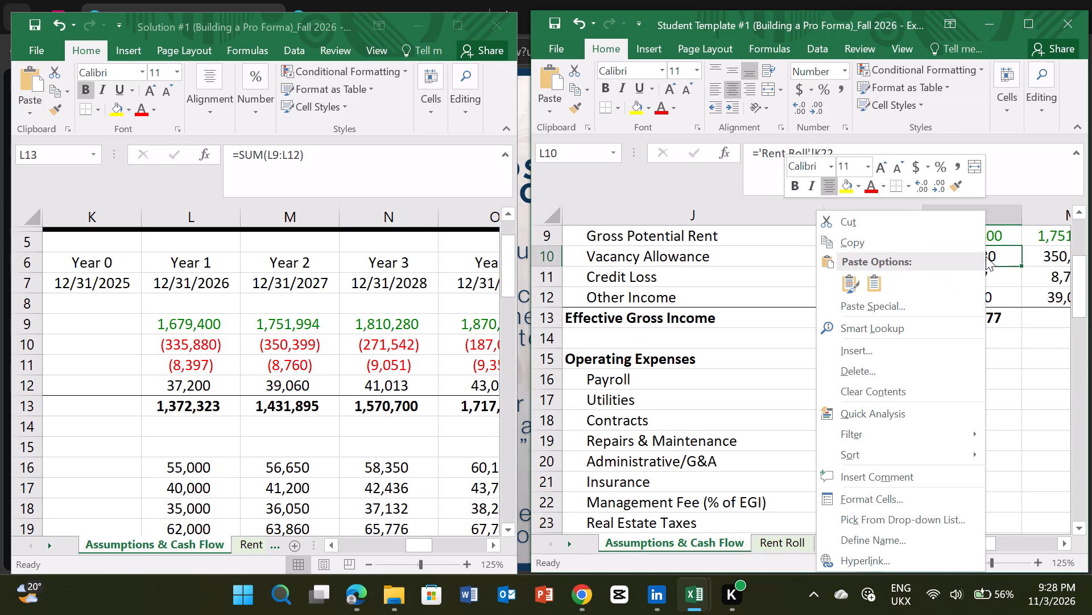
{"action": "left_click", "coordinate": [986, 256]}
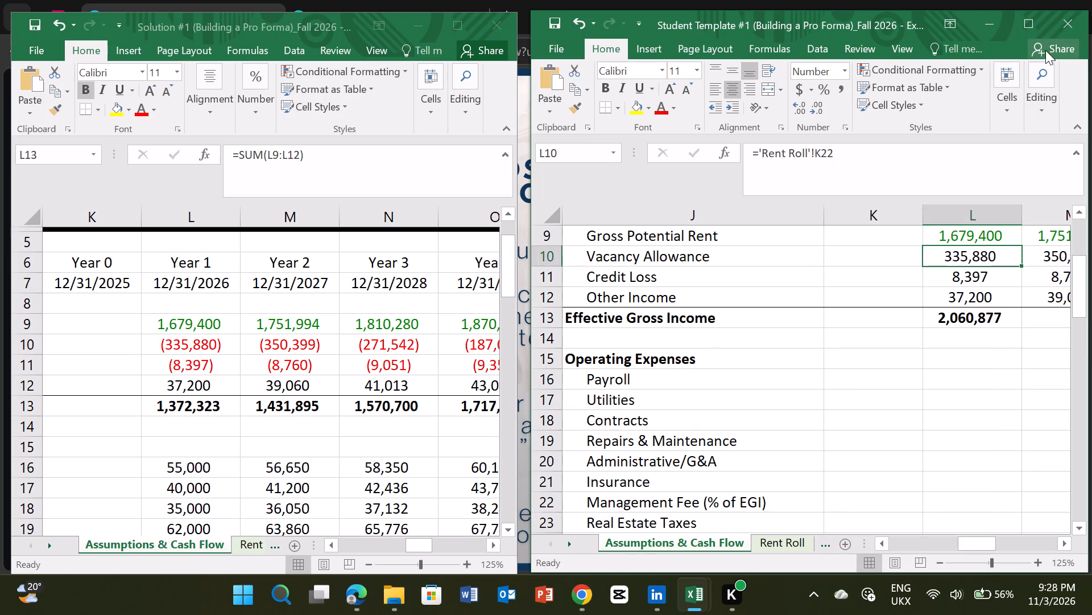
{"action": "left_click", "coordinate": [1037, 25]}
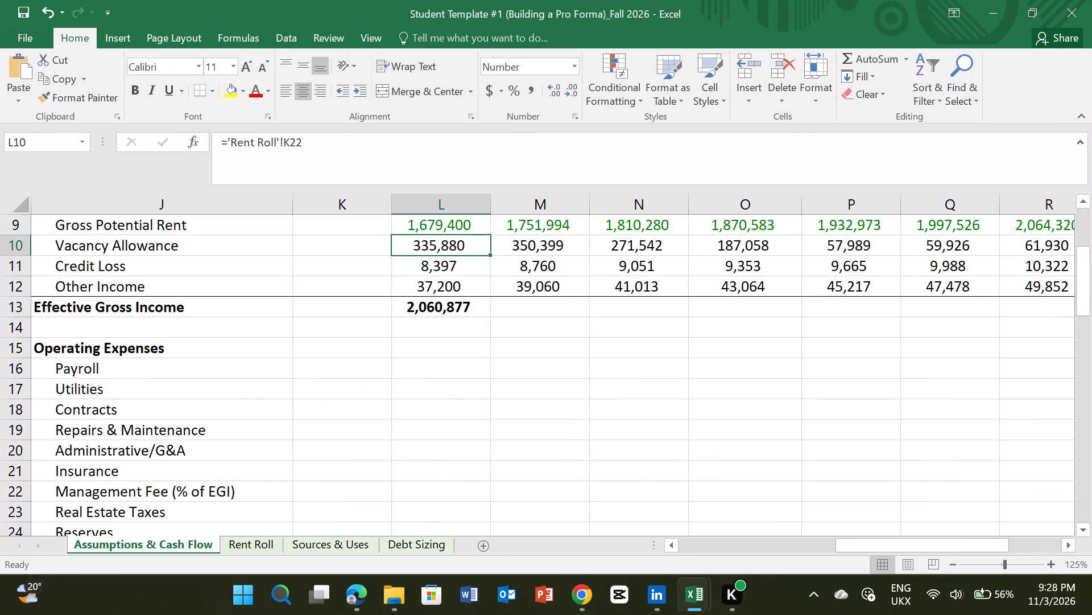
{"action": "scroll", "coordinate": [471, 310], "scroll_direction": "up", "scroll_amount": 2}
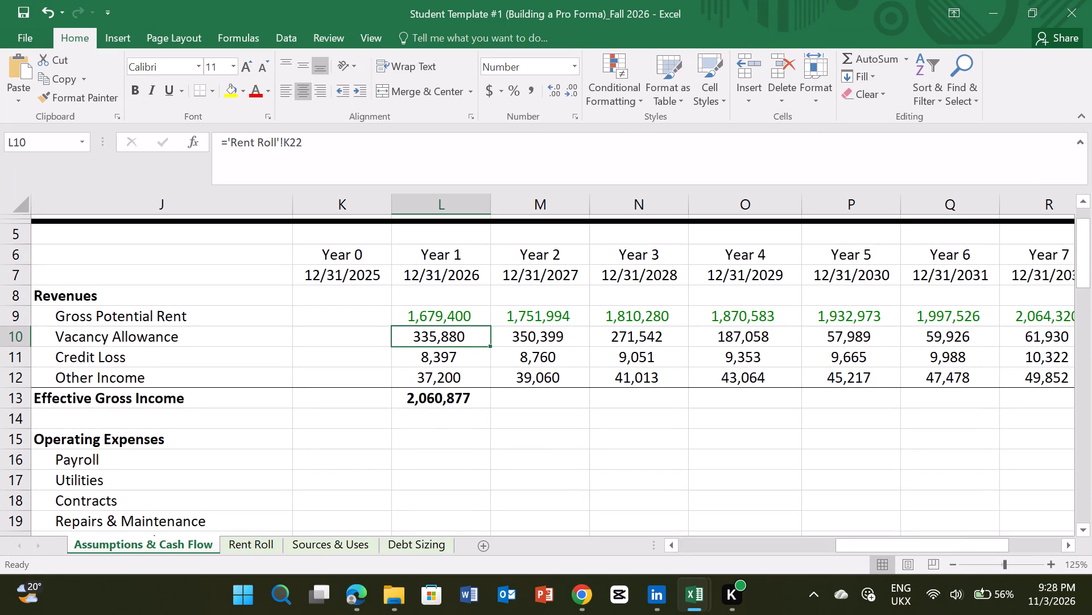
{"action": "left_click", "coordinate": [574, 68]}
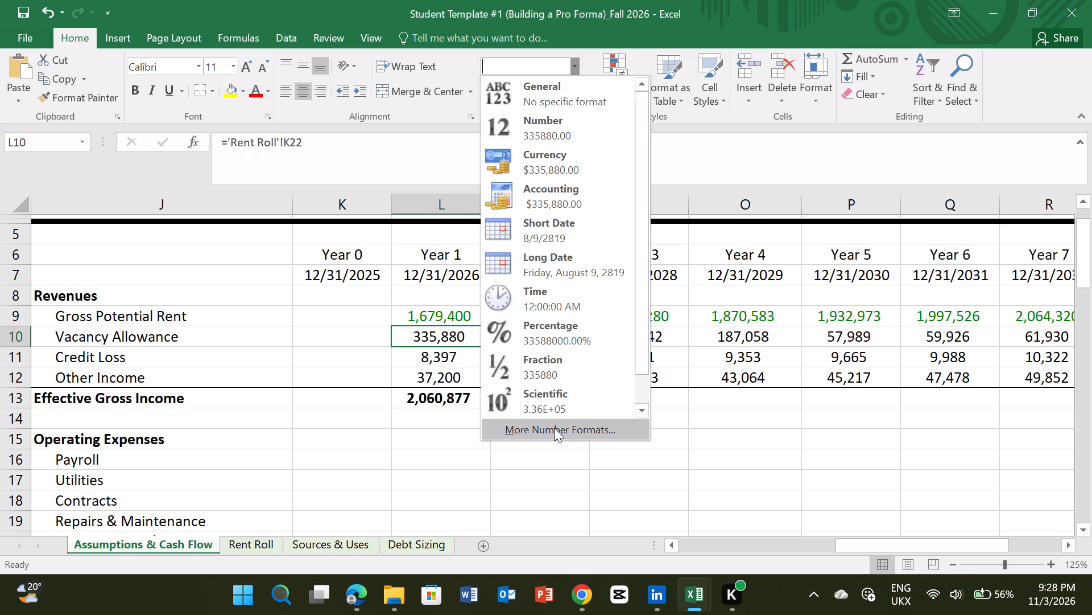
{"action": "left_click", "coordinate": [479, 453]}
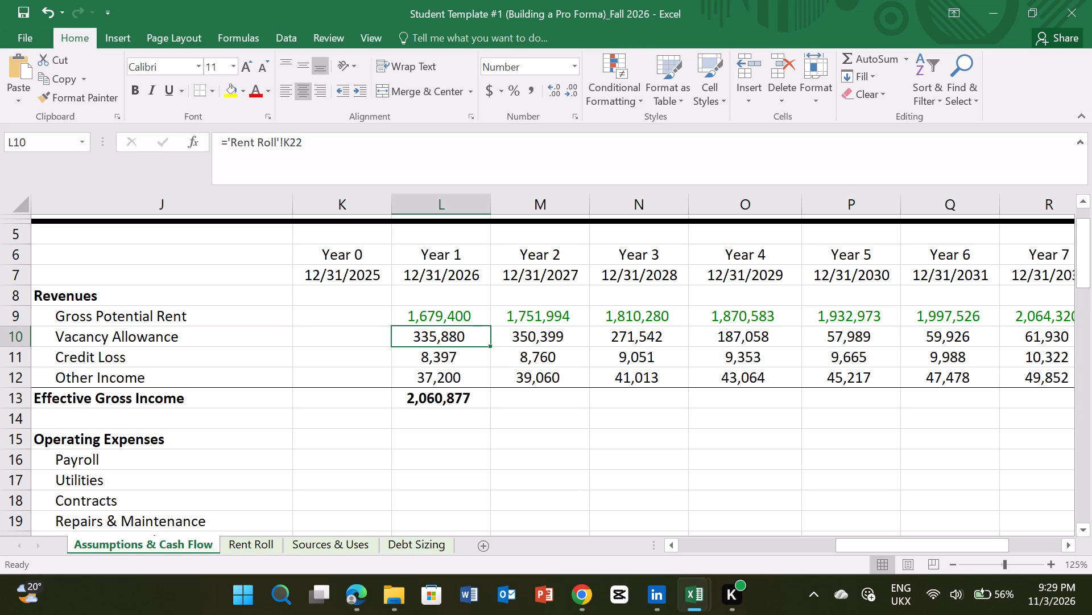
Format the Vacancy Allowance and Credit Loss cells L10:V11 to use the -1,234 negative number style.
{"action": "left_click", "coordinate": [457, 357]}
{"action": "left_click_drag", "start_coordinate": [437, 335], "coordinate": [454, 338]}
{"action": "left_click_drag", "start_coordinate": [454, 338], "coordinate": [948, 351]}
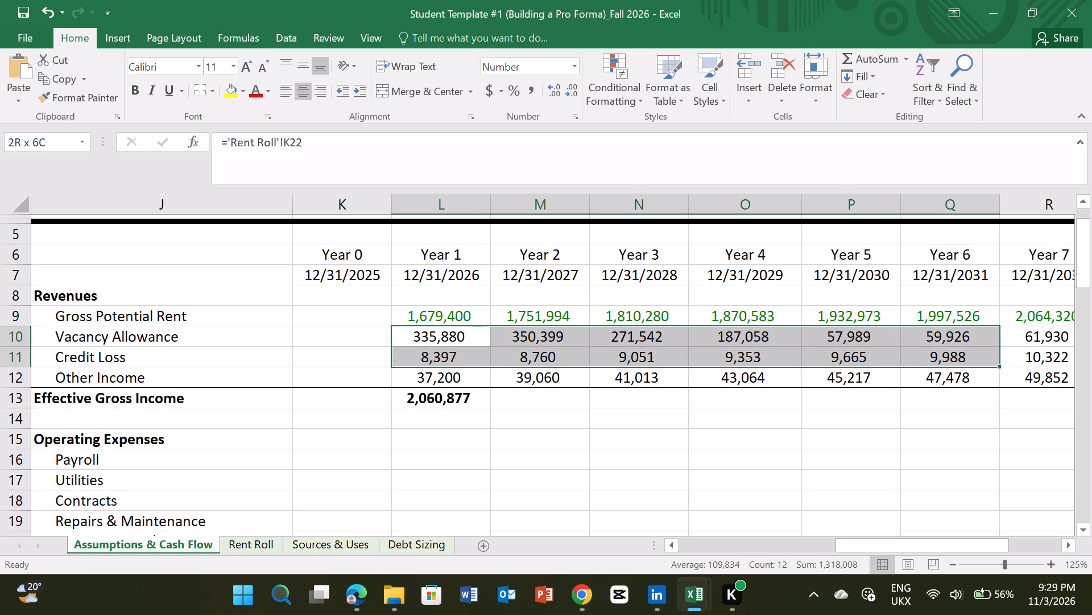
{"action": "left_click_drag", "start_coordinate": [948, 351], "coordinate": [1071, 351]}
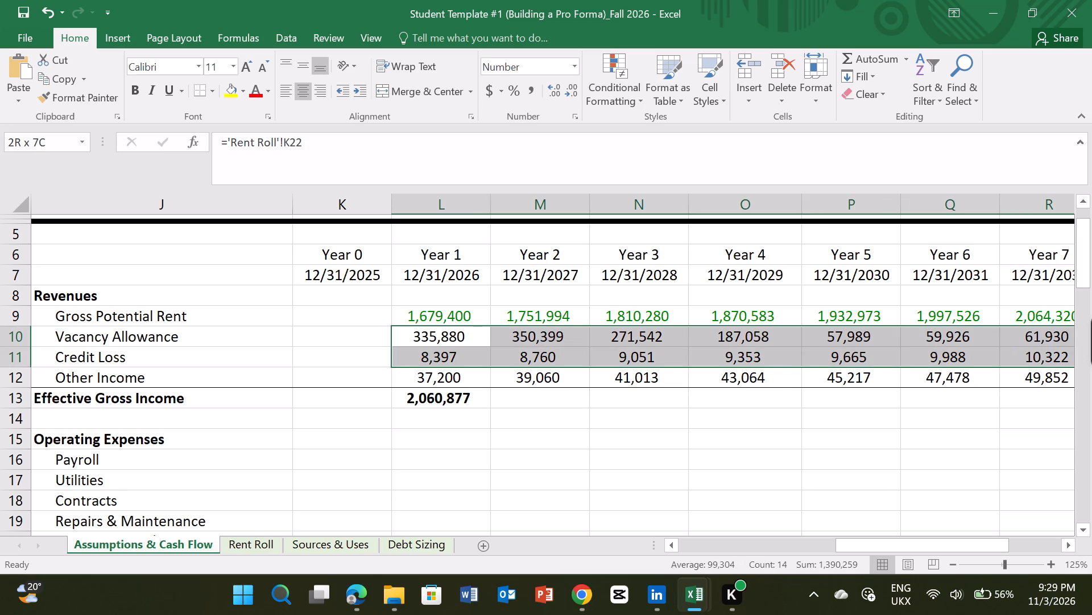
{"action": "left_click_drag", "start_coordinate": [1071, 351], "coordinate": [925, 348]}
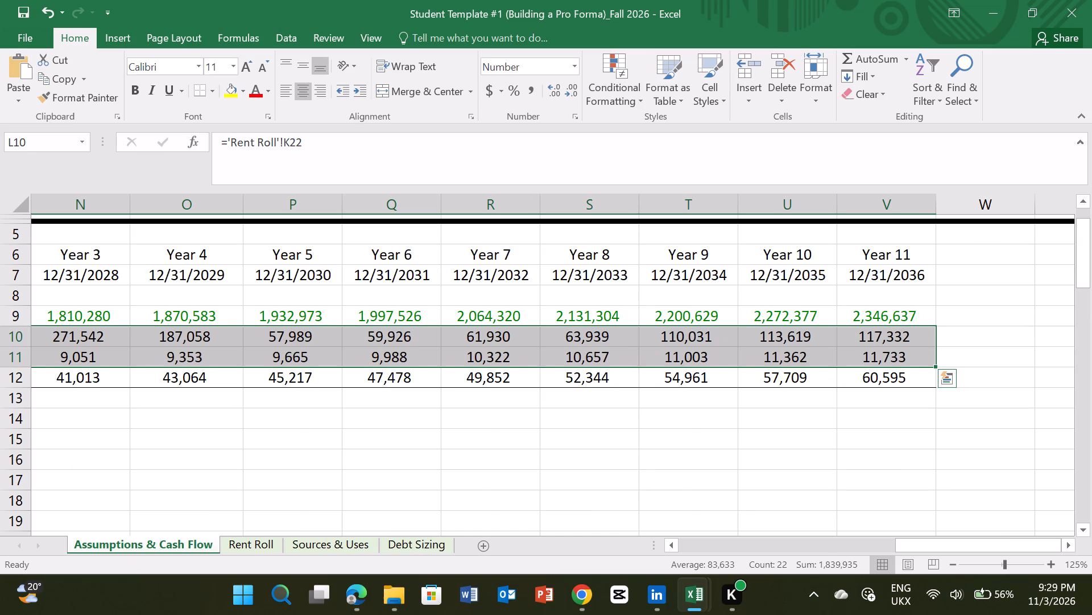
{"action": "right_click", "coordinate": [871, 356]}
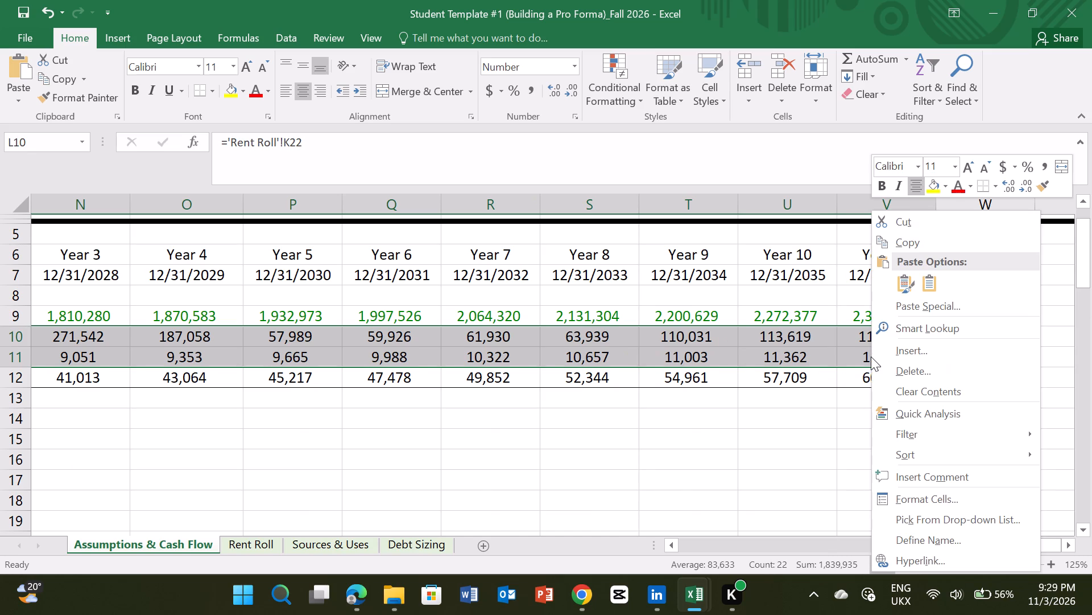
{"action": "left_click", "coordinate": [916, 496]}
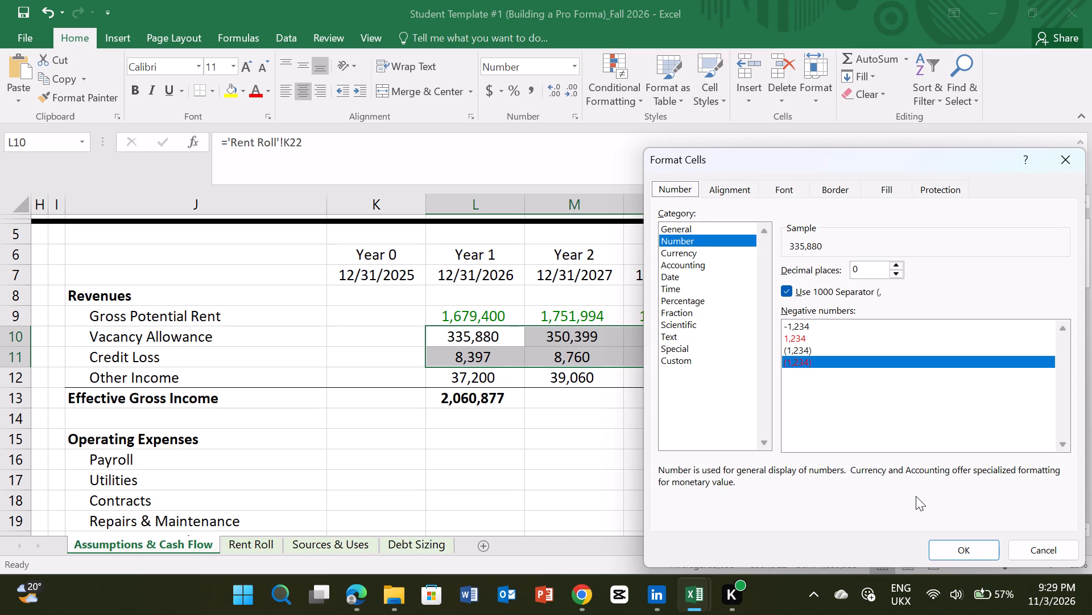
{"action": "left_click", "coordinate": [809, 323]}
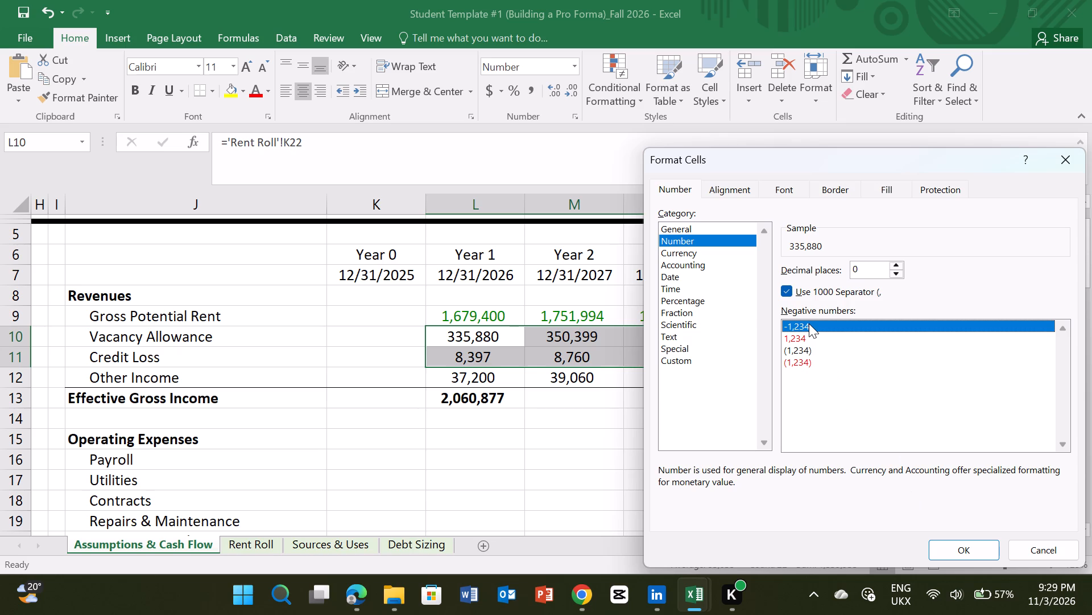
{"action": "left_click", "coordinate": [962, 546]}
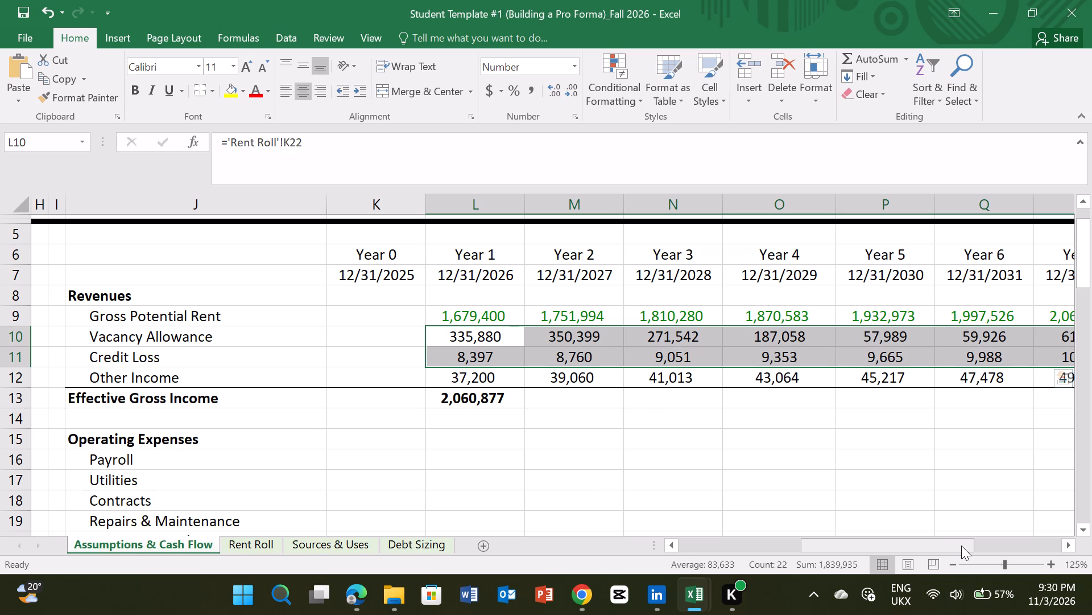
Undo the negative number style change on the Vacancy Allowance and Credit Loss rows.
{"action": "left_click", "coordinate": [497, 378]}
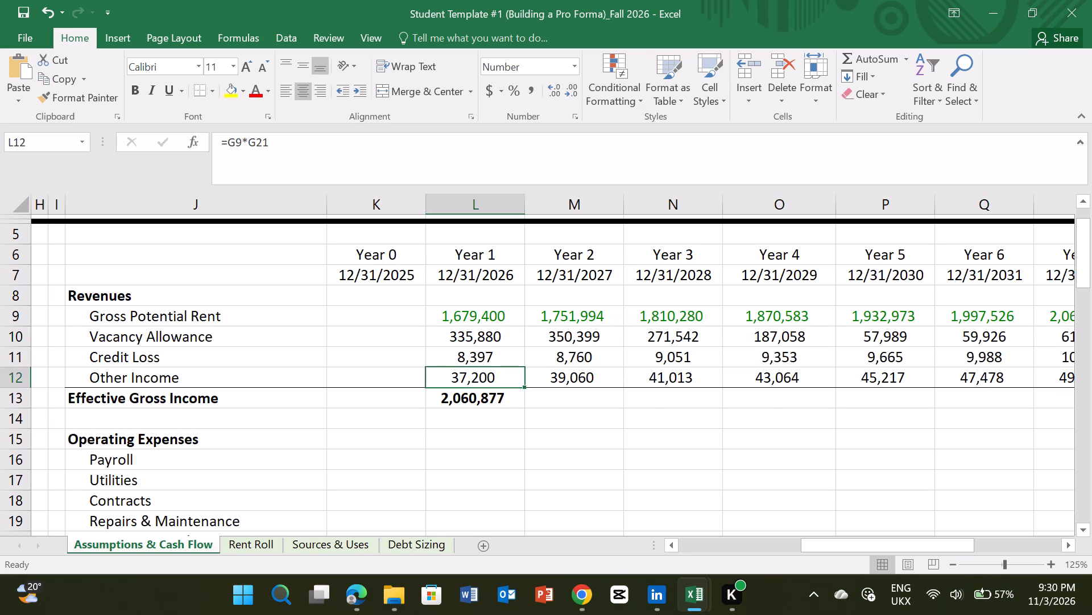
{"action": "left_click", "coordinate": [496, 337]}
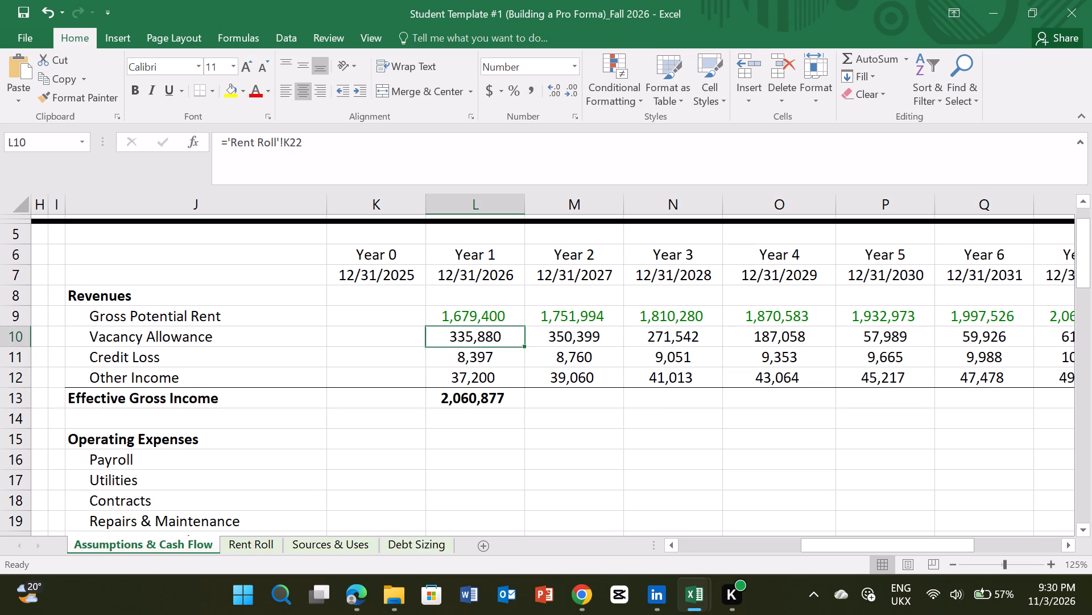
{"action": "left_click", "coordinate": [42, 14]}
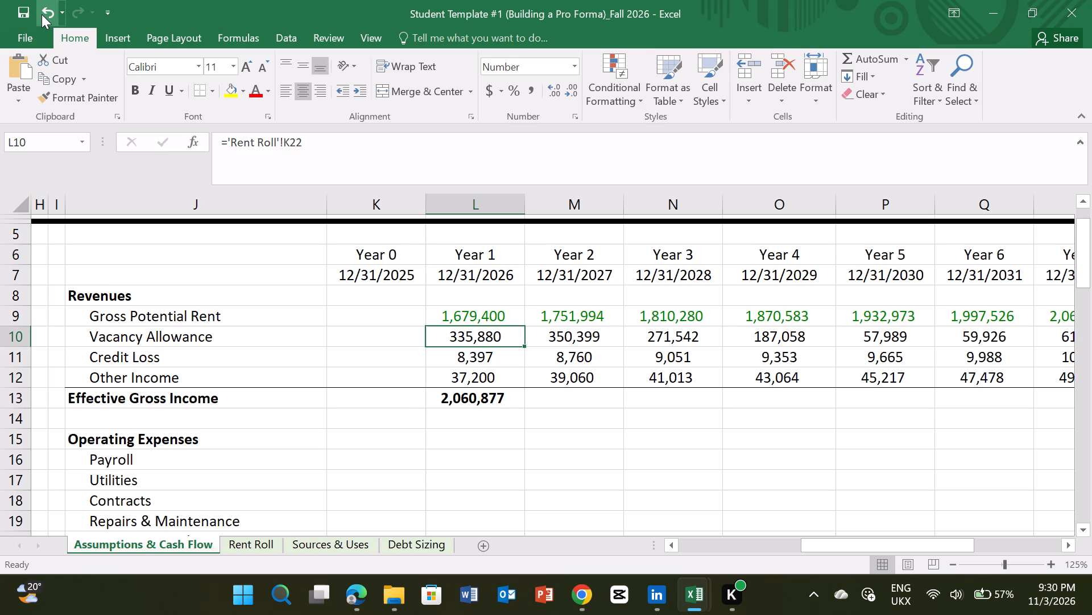
Apply the -1,234 negative number style to the Vacancy Allowance and Credit Loss cells L10:V11.
{"action": "right_click", "coordinate": [732, 359]}
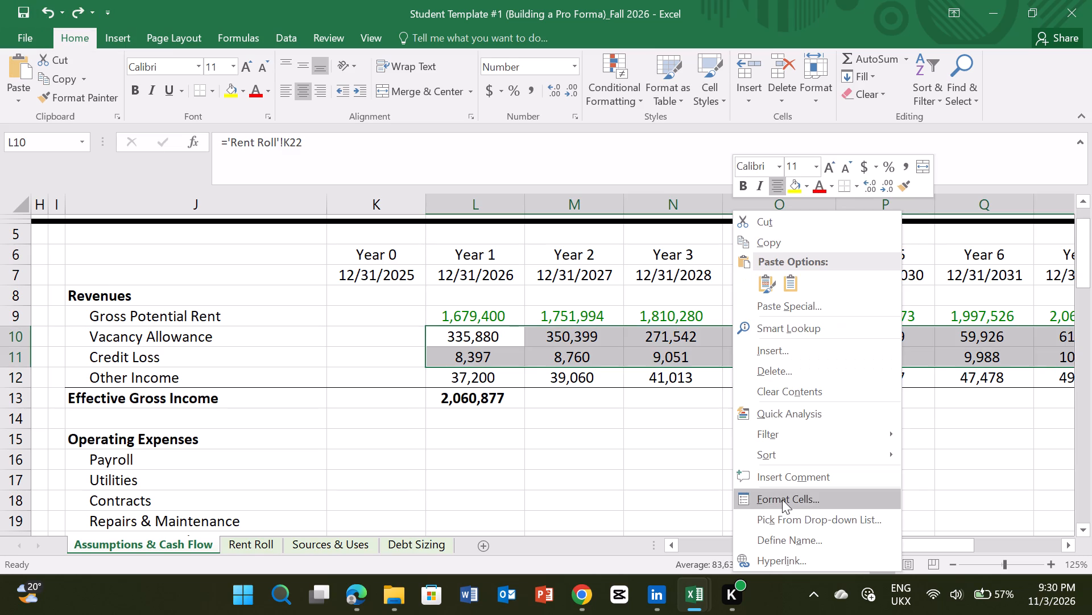
{"action": "left_click", "coordinate": [782, 499]}
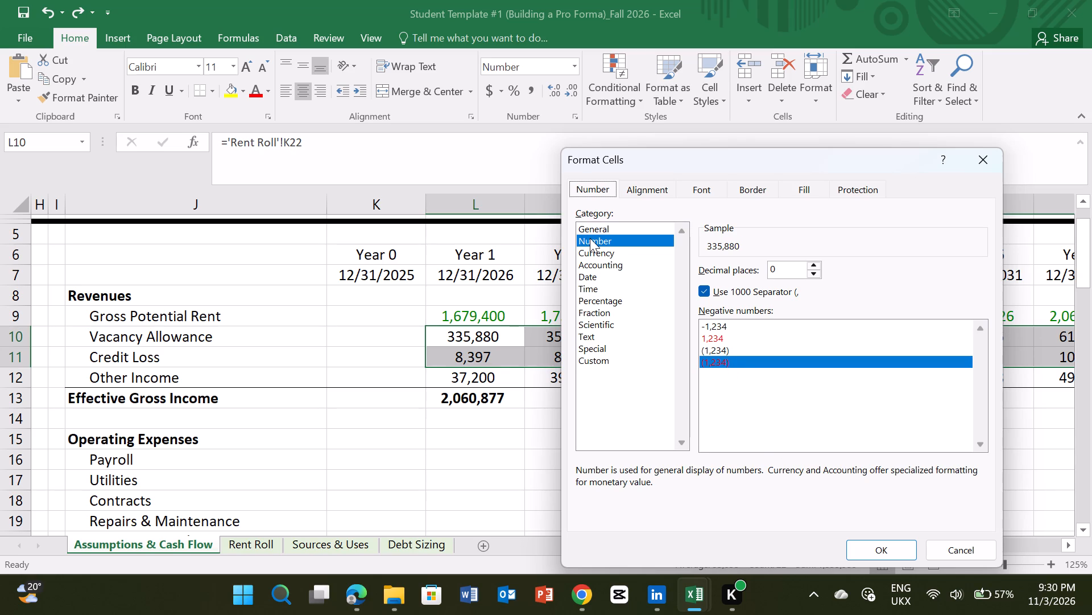
{"action": "left_click", "coordinate": [721, 325]}
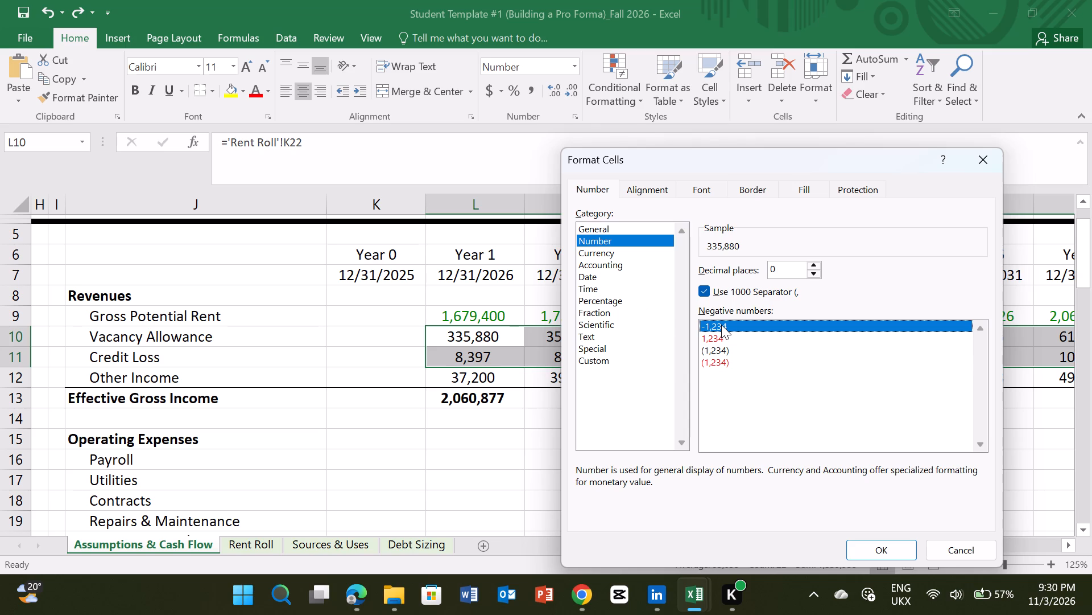
{"action": "left_click", "coordinate": [863, 548]}
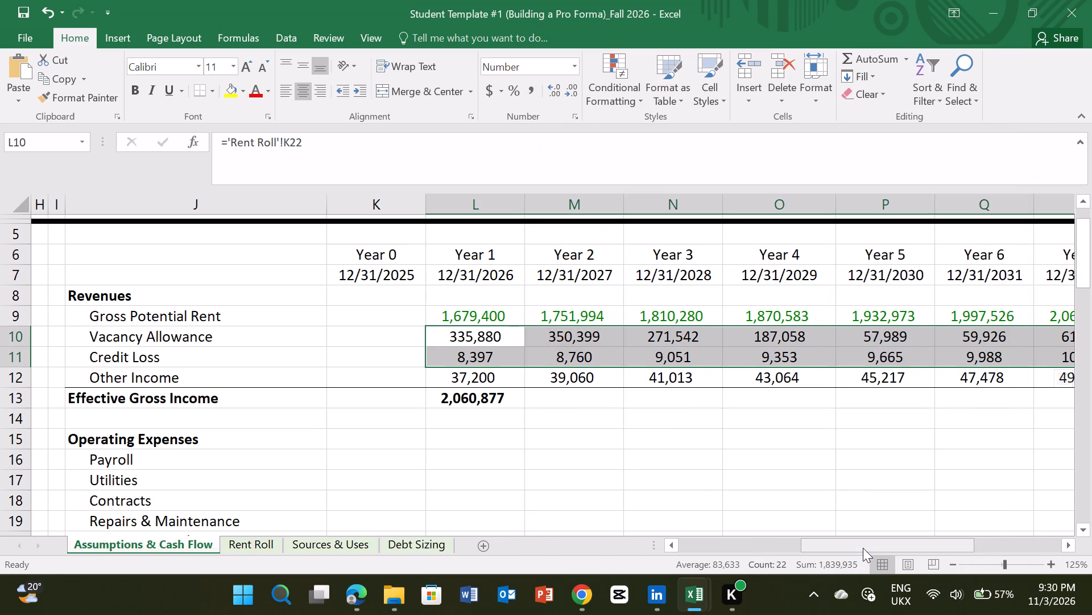
Examine the Vacancy Allowance and Credit Loss rows from Year 1 to Year 11, including their Year 1 formulas.
{"action": "left_click_drag", "start_coordinate": [924, 544], "coordinate": [992, 538]}
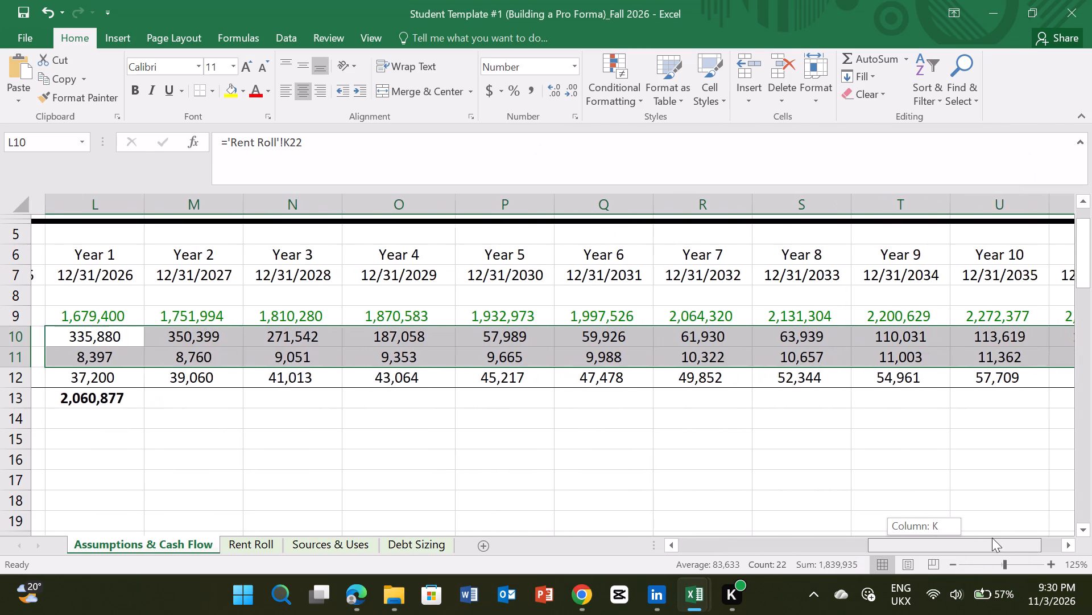
{"action": "left_click_drag", "start_coordinate": [992, 538], "coordinate": [1020, 536]}
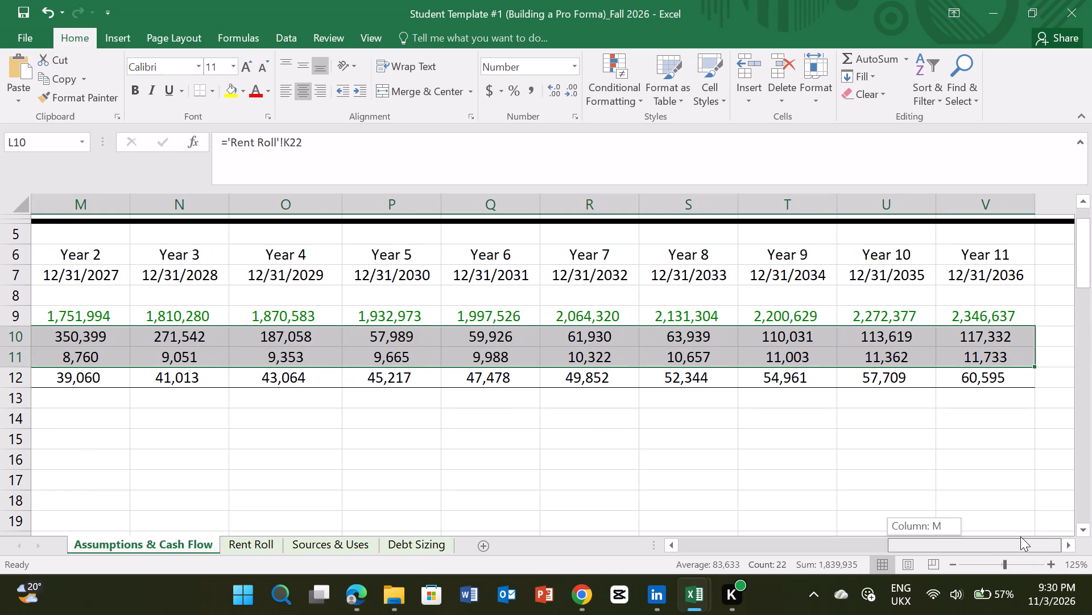
{"action": "left_click_drag", "start_coordinate": [1020, 536], "coordinate": [983, 531]}
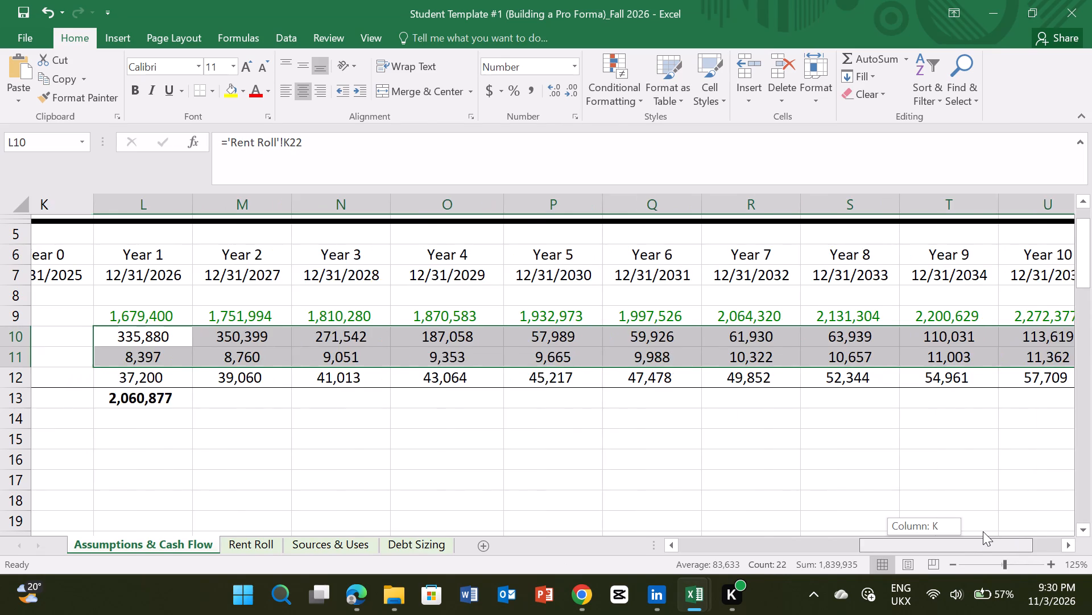
{"action": "left_click_drag", "start_coordinate": [983, 531], "coordinate": [1003, 536]}
{"action": "left_click", "coordinate": [888, 339]}
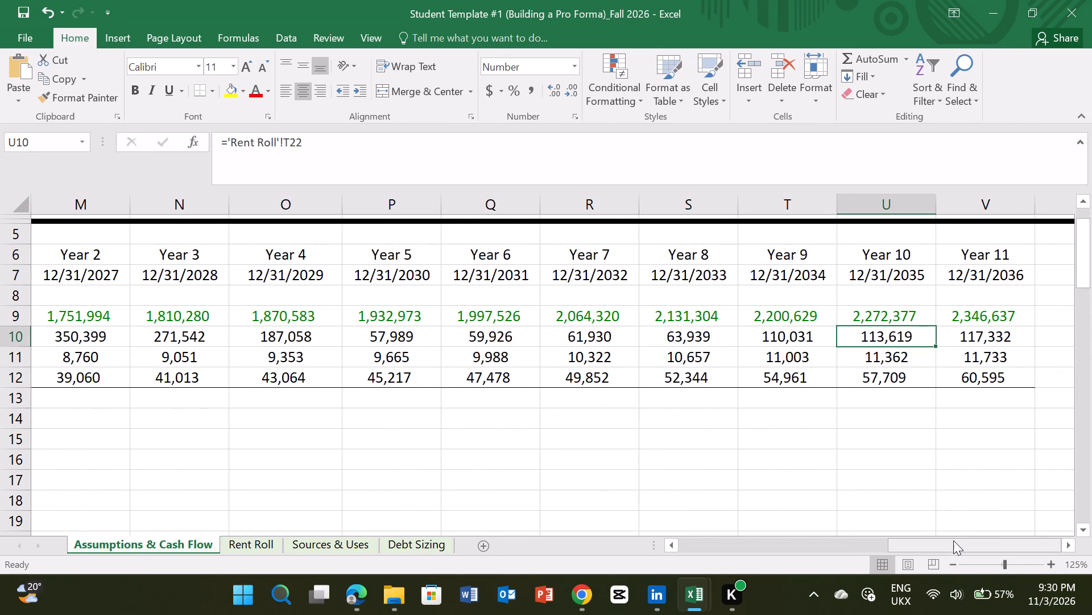
{"action": "left_click_drag", "start_coordinate": [953, 540], "coordinate": [832, 540]}
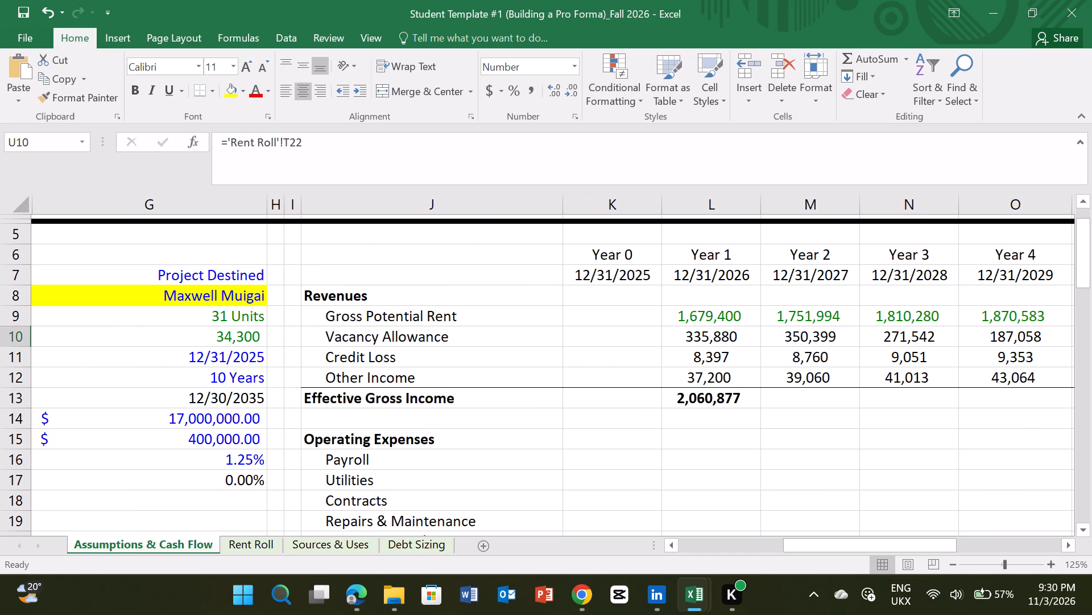
{"action": "left_click", "coordinate": [718, 338]}
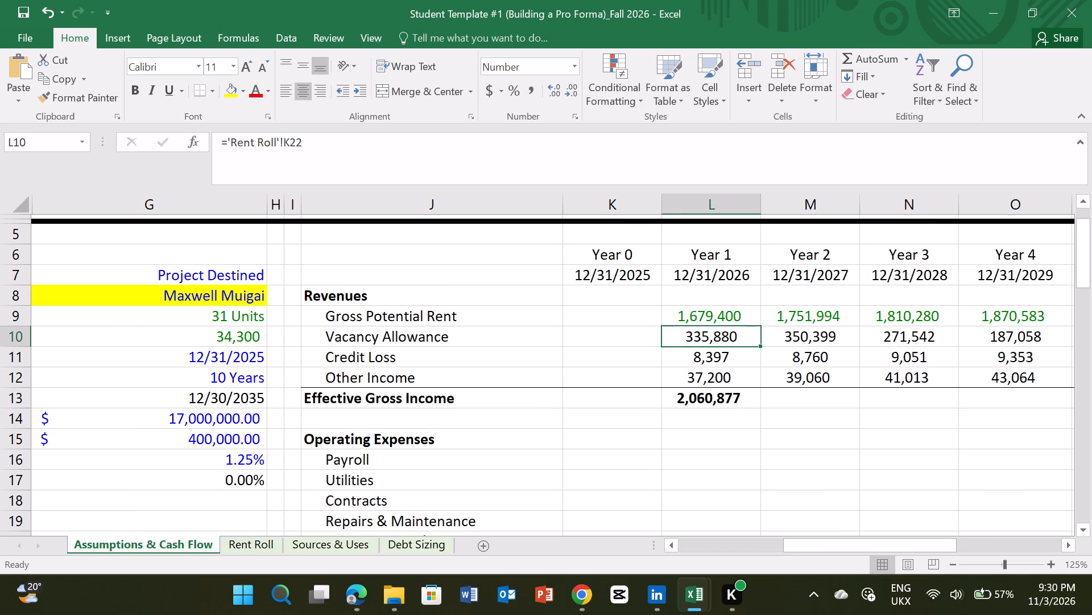
{"action": "left_click", "coordinate": [717, 356]}
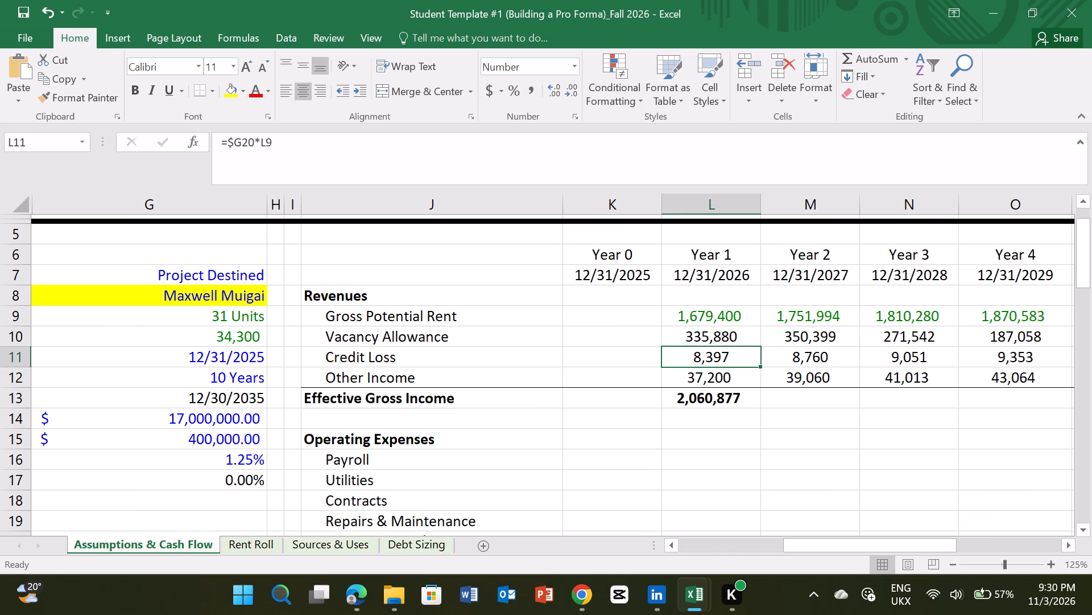
Set the Year 1 Vacancy Allowance cell L10 to the red 1,234 negative number style.
{"action": "left_click", "coordinate": [717, 337]}
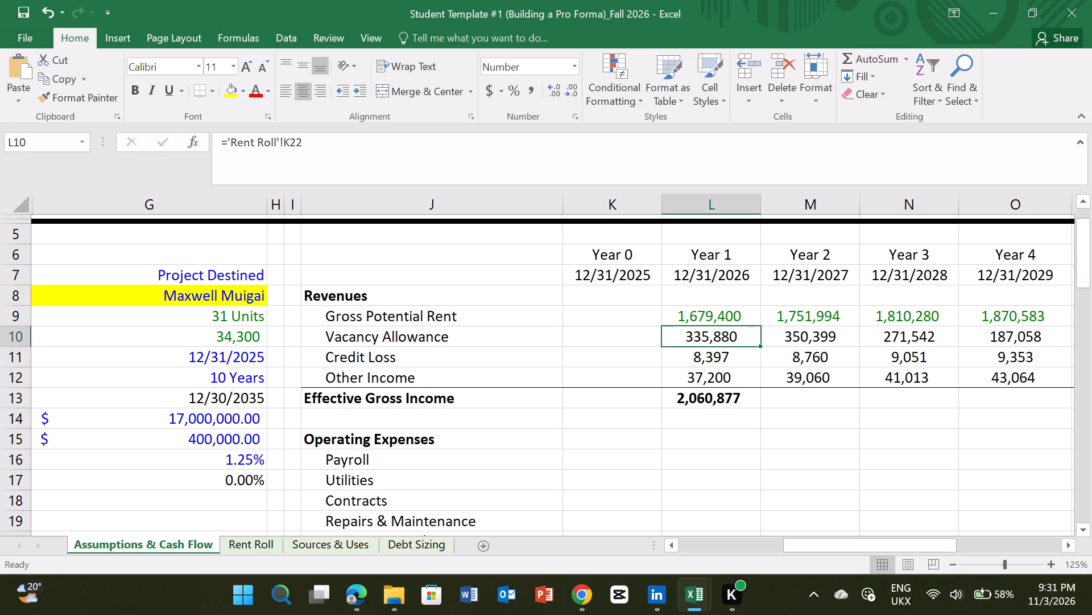
{"action": "right_click", "coordinate": [715, 336]}
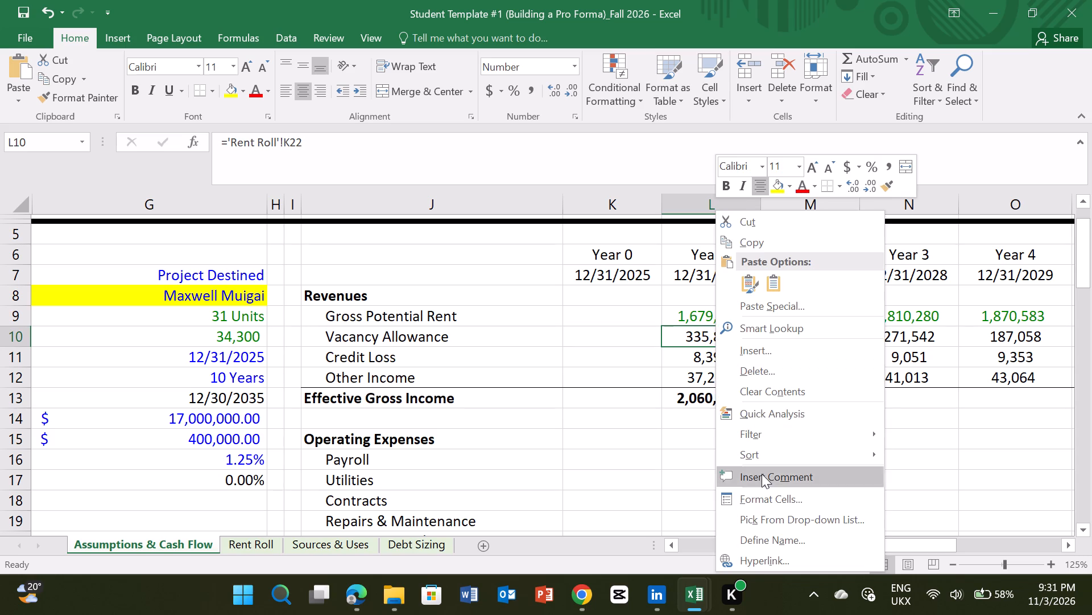
{"action": "left_click", "coordinate": [770, 498]}
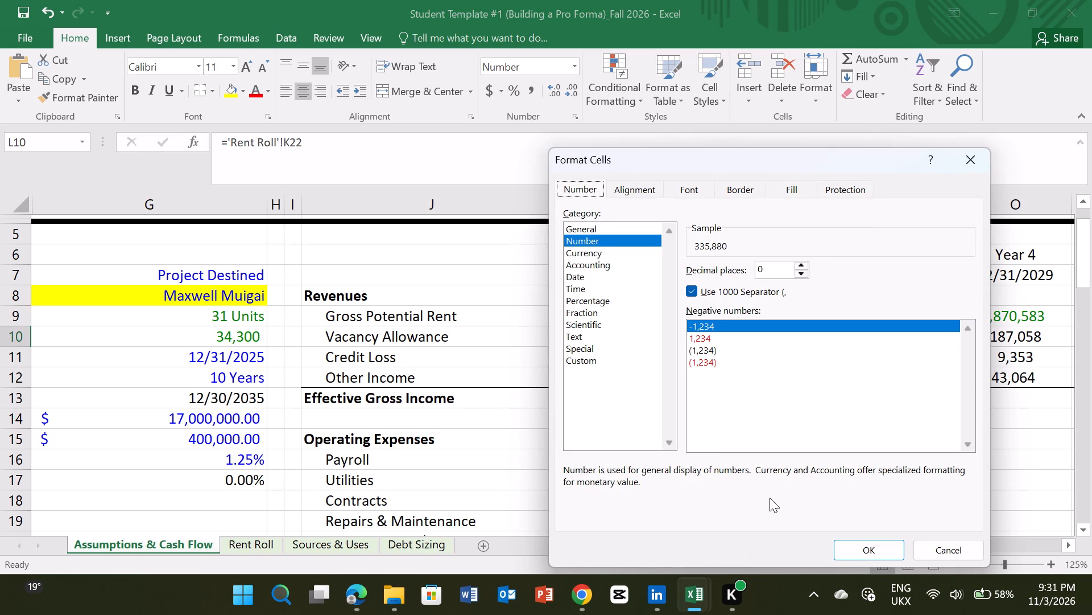
{"action": "left_click", "coordinate": [700, 335]}
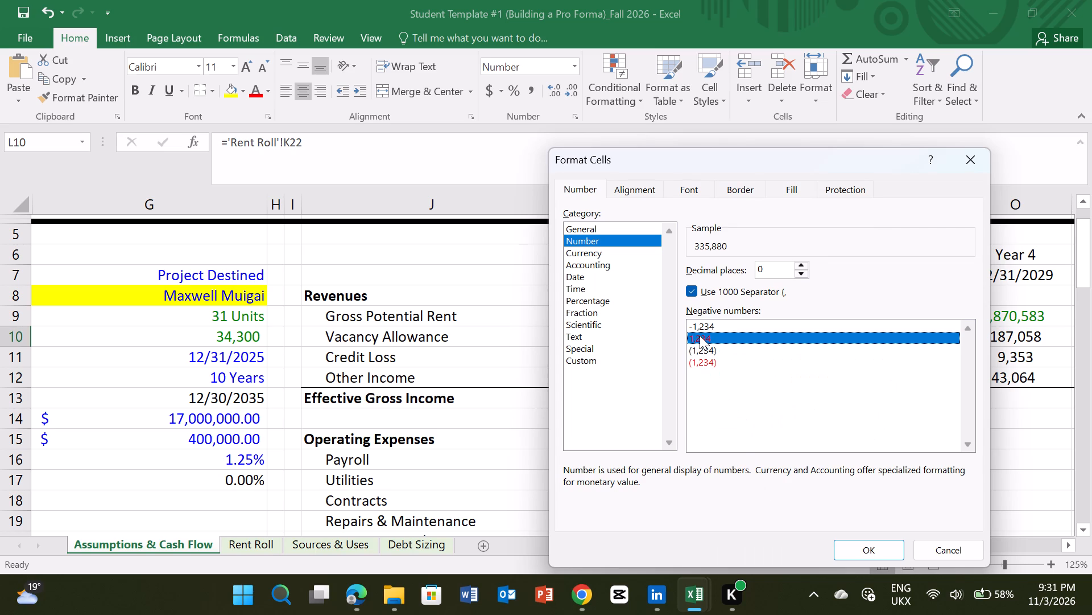
{"action": "left_click", "coordinate": [859, 546]}
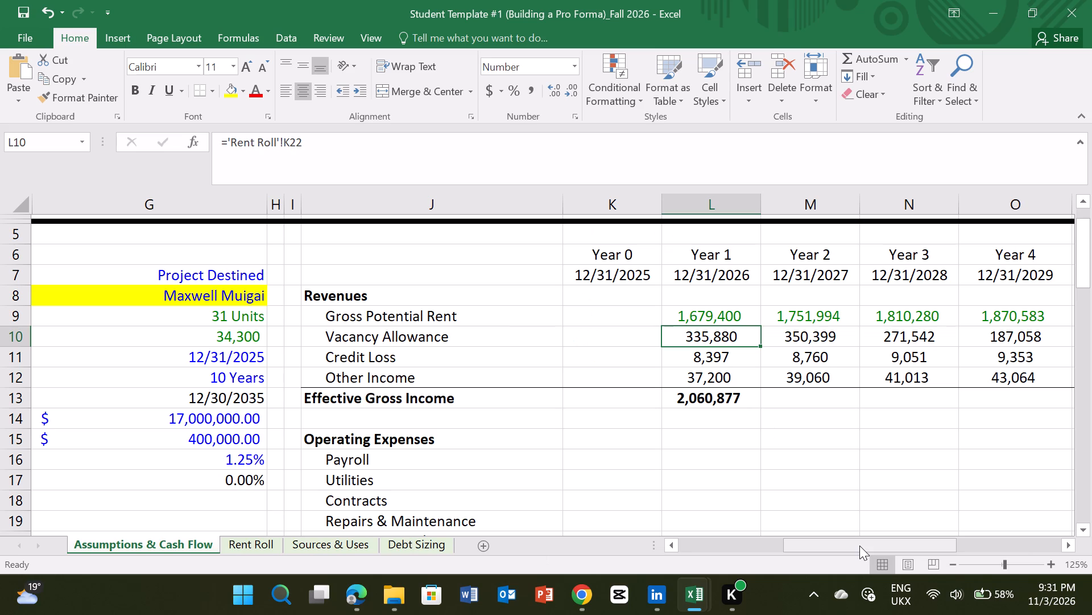
{"action": "left_click", "coordinate": [709, 341]}
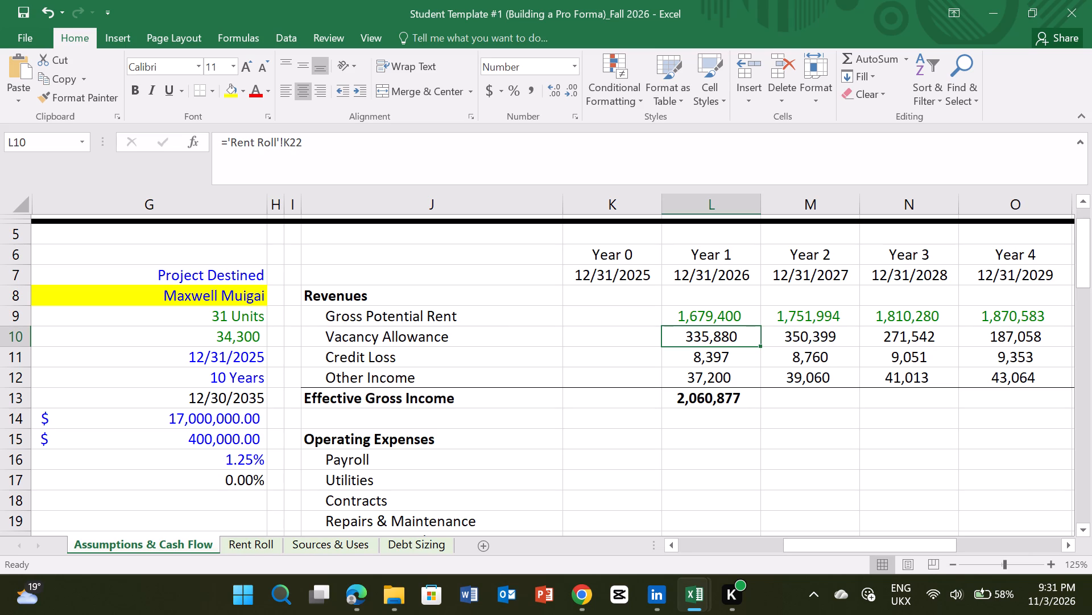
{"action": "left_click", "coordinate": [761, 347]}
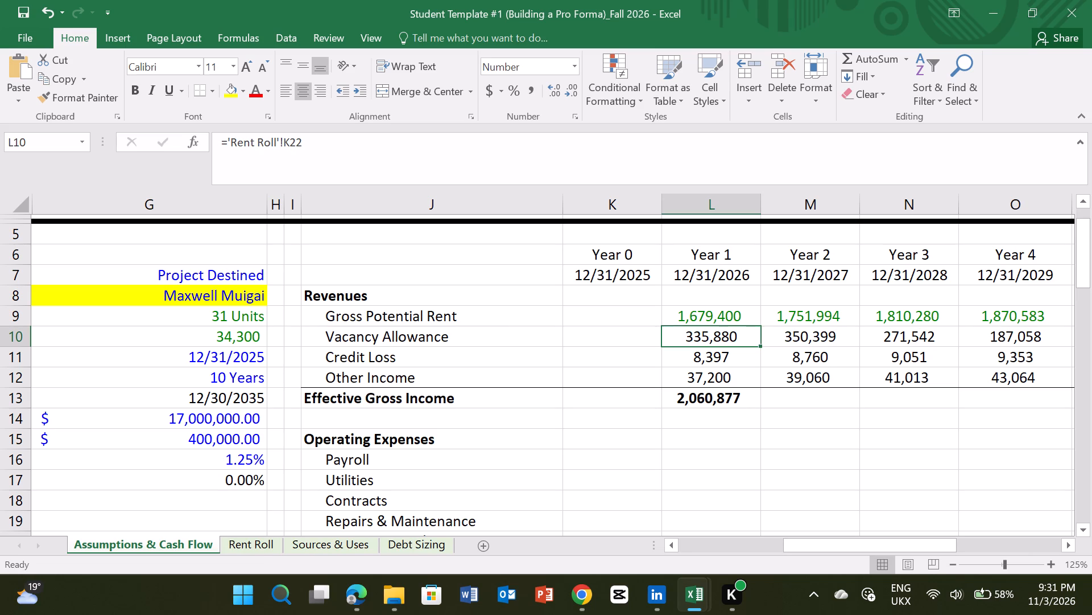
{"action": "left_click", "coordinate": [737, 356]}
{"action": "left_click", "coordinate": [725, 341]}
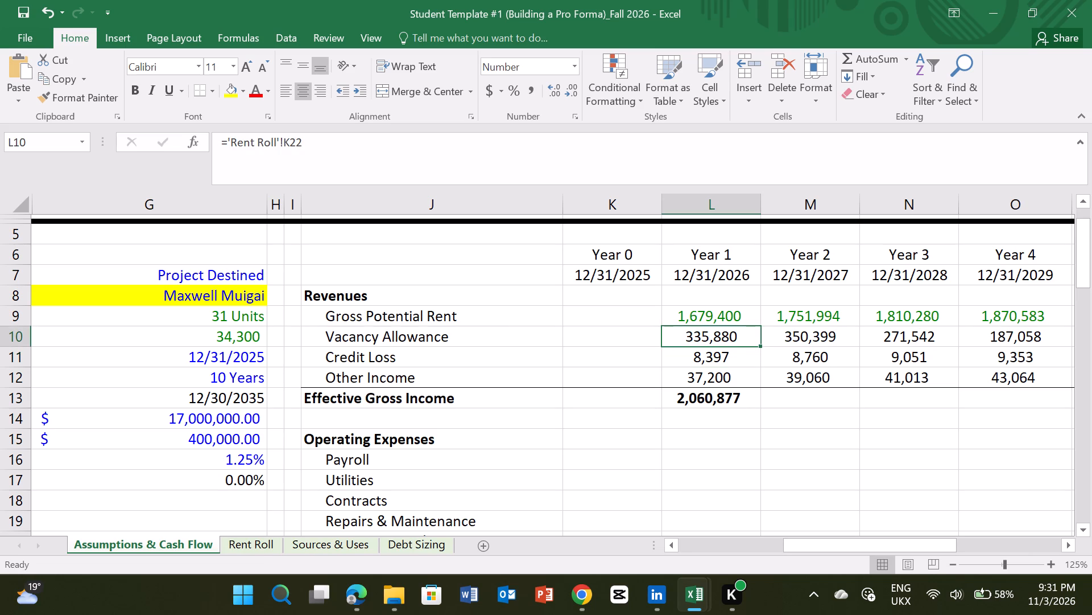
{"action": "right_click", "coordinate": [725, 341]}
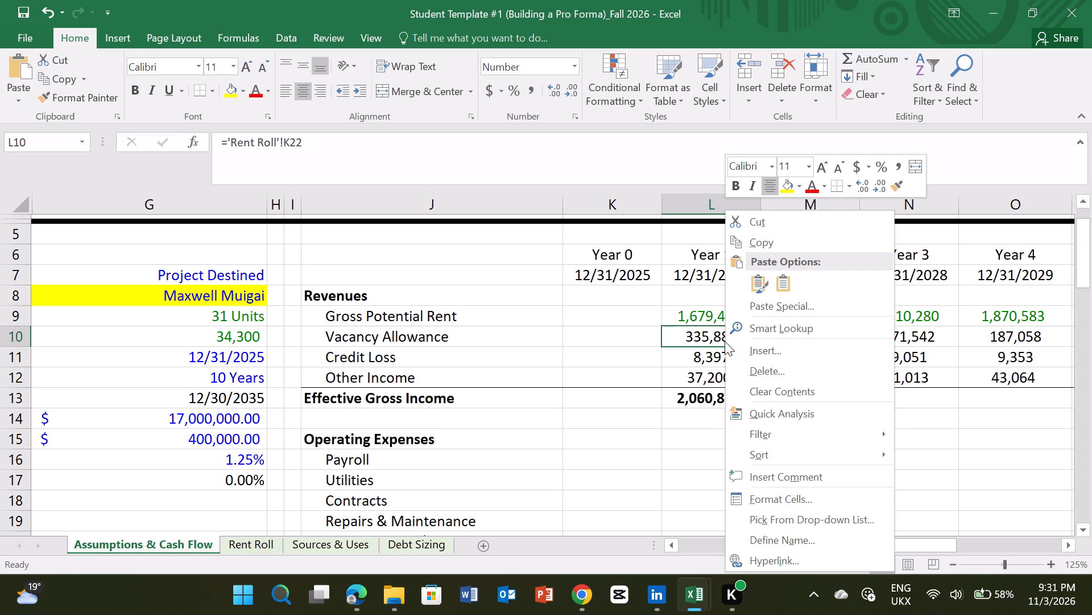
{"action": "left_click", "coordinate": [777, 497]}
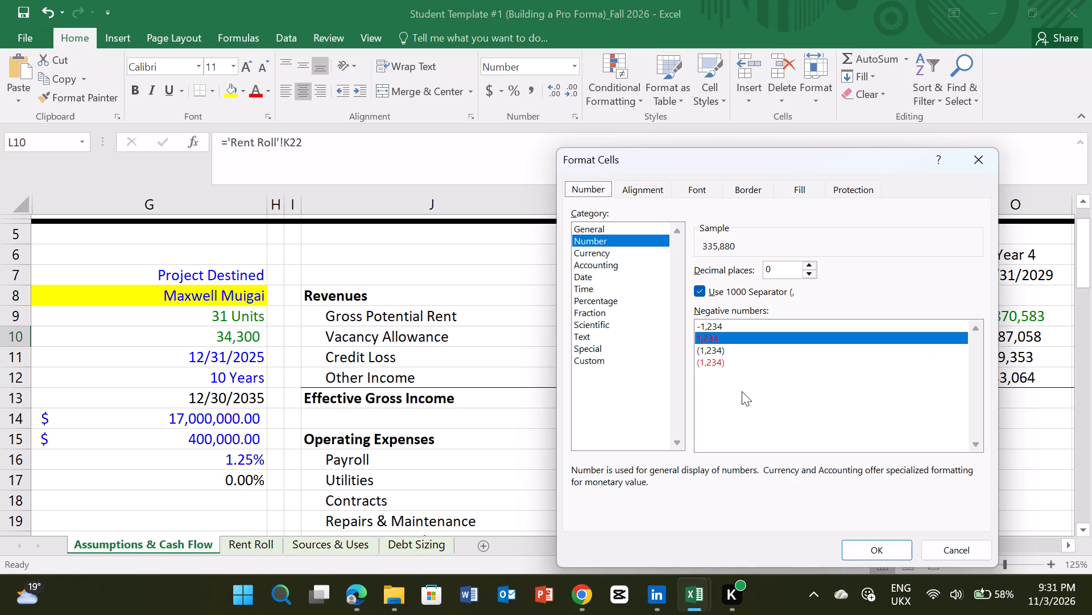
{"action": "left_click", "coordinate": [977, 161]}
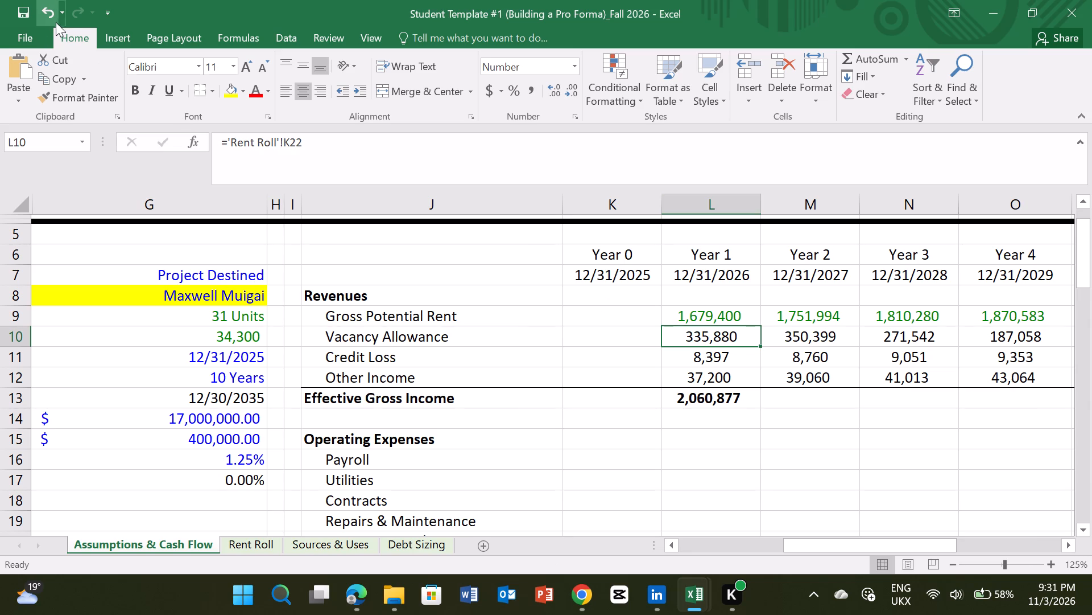
Undo the negative number style changes on the Vacancy Allowance and Credit Loss cells, keeping the Year 1 Effective Gross Income formula =SUM(L9:L12).
{"action": "left_click", "coordinate": [44, 19]}
{"action": "left_click", "coordinate": [44, 19]}
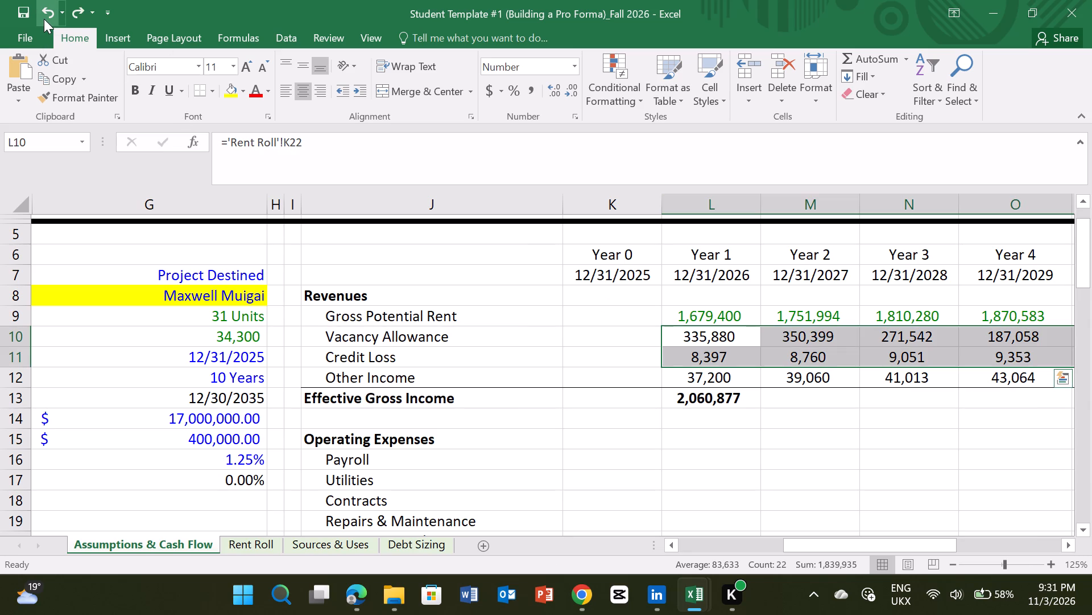
{"action": "left_click", "coordinate": [47, 15]}
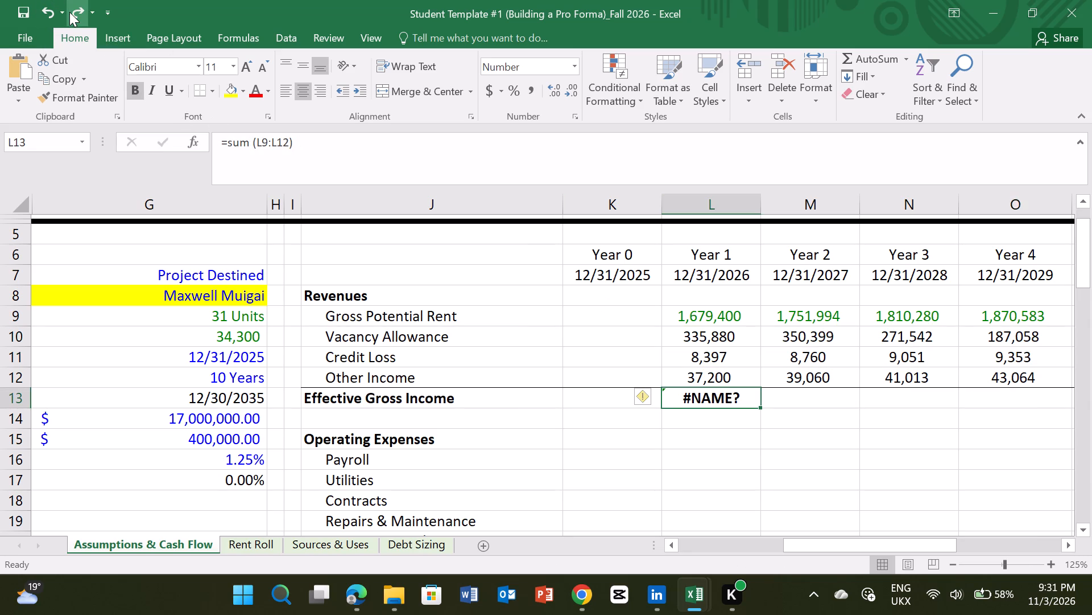
{"action": "left_click", "coordinate": [71, 12]}
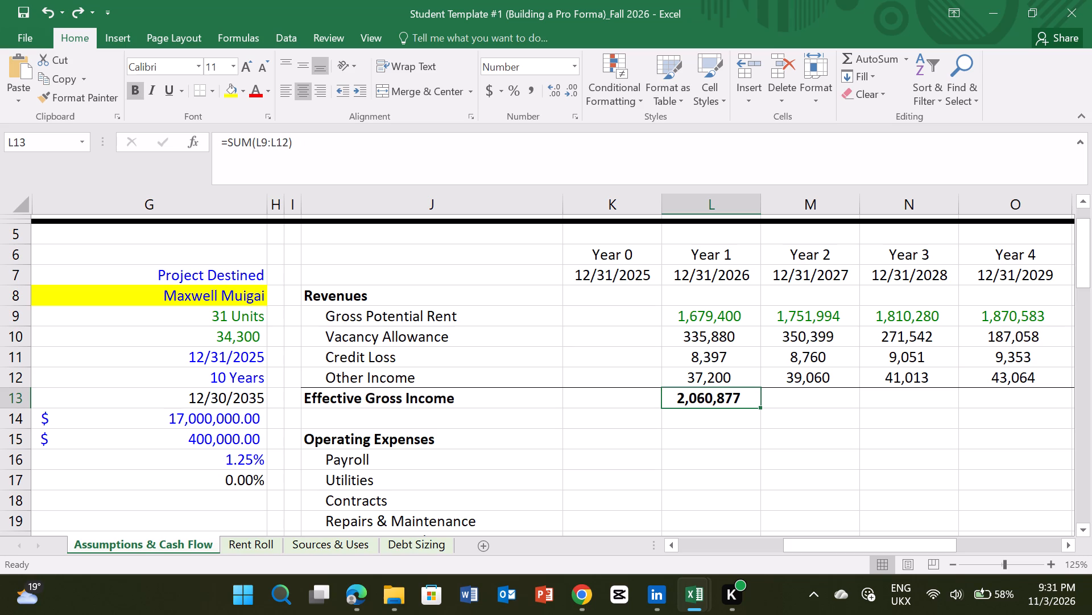
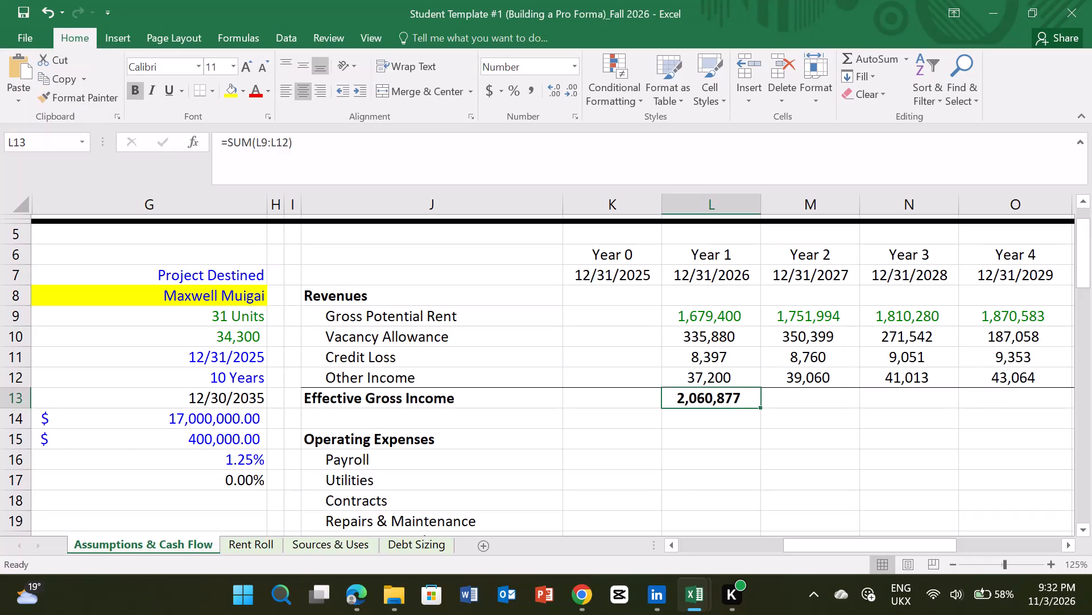
Fill the Year 1 Vacancy Allowance formula ='Rent Roll'!K22 from L10 across the row through Year 9 in T10.
{"action": "left_click", "coordinate": [721, 343]}
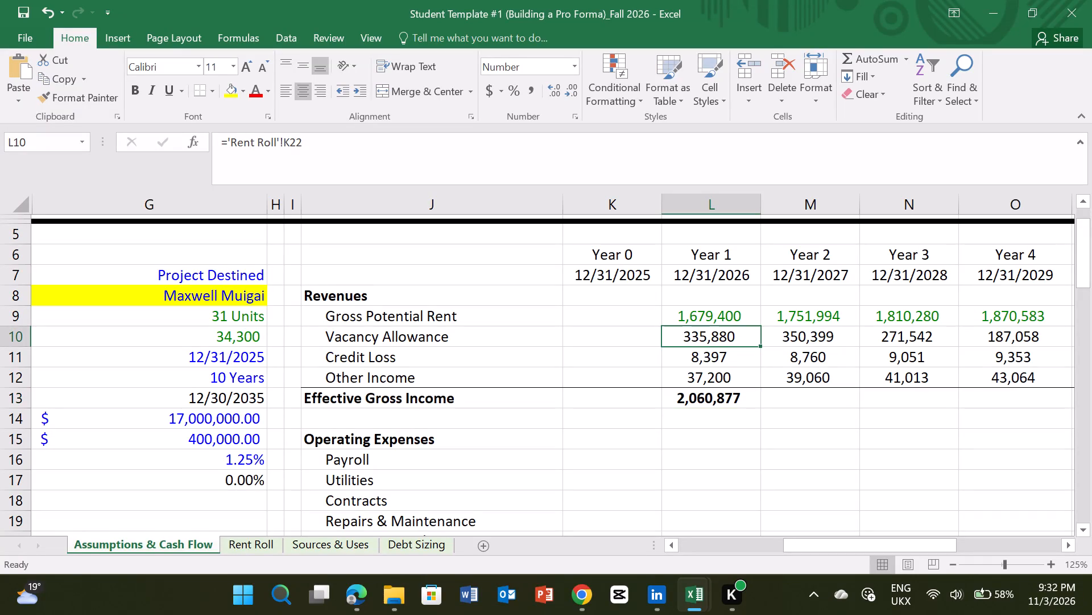
{"action": "left_click_drag", "start_coordinate": [759, 346], "coordinate": [937, 361]}
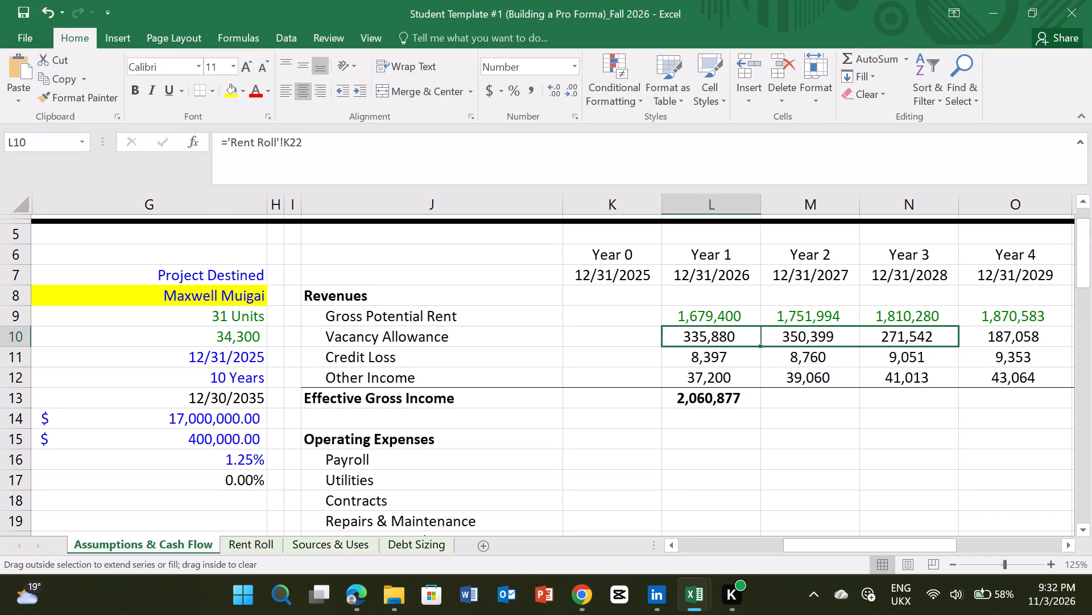
{"action": "left_click_drag", "start_coordinate": [937, 361], "coordinate": [976, 349]}
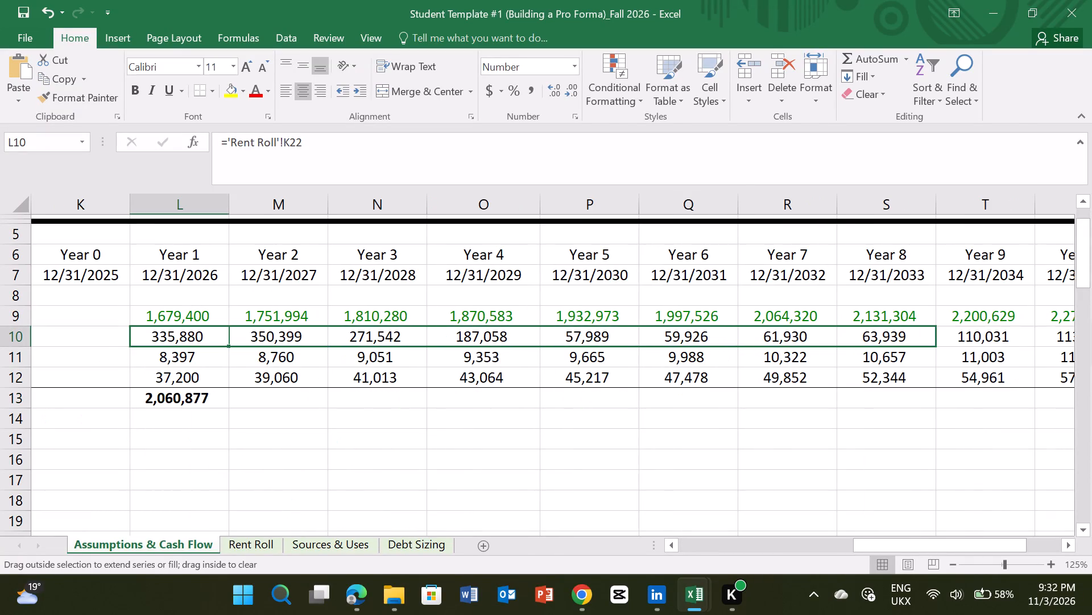
{"action": "left_click_drag", "start_coordinate": [976, 349], "coordinate": [1048, 346]}
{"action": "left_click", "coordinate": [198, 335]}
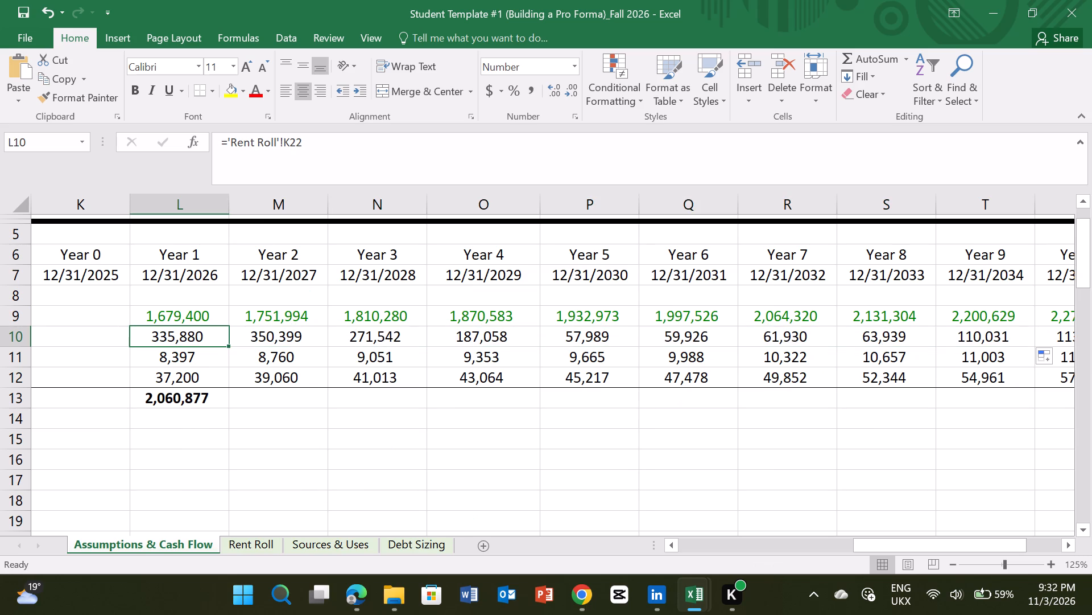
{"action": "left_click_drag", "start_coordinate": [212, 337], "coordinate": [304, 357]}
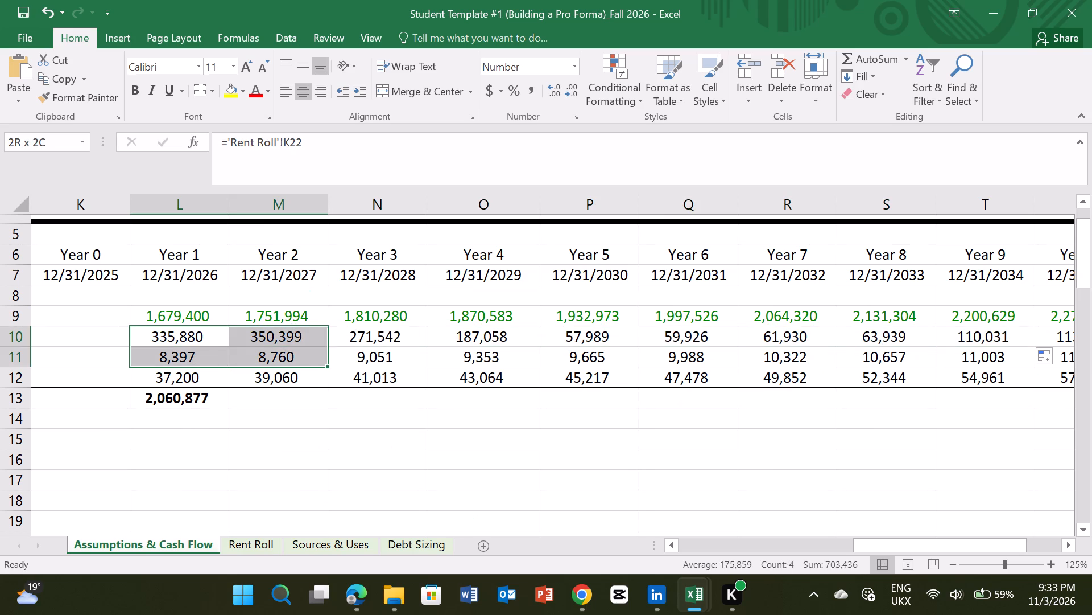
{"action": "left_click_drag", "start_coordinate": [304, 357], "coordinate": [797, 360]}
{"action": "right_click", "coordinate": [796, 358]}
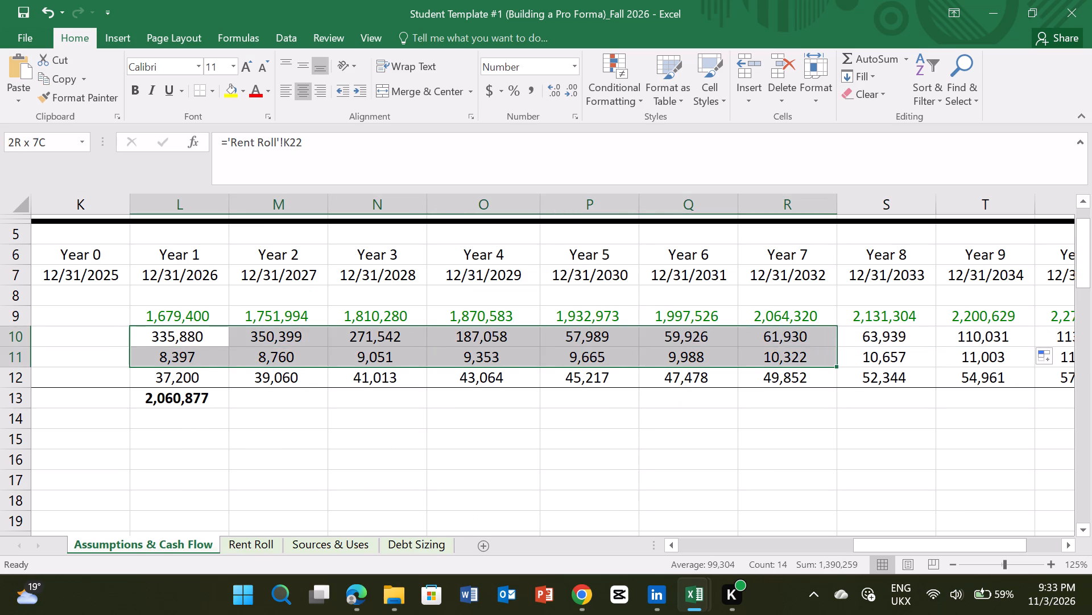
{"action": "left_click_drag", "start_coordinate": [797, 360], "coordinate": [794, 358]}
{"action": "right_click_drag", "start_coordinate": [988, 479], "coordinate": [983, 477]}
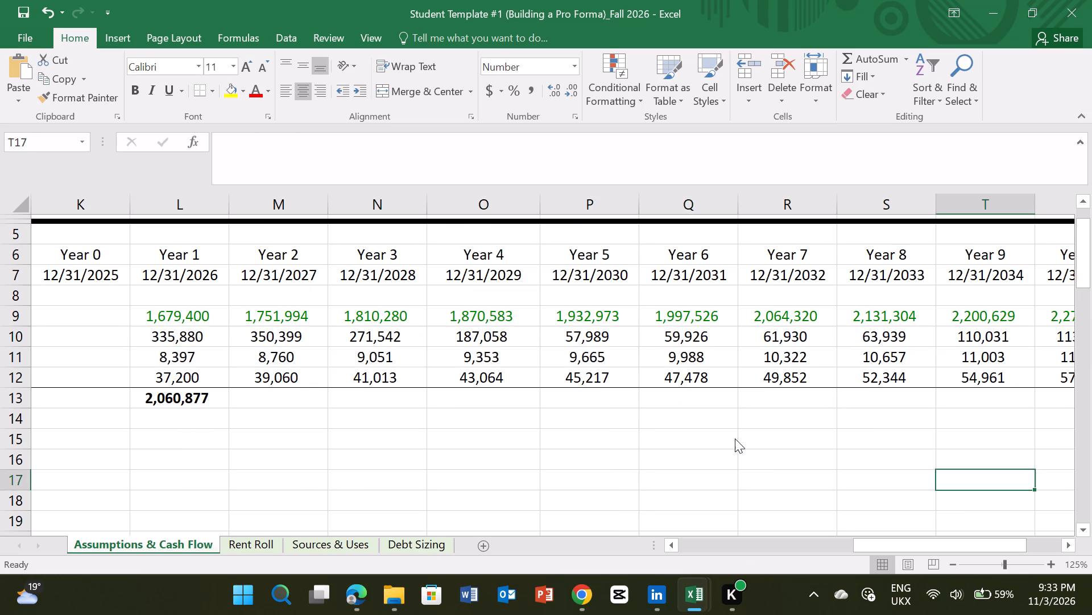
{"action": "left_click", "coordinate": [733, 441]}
Select the Vacancy Allowance and Credit Loss cells L10:V11, covering Year 1 to Year 11.
{"action": "left_click_drag", "start_coordinate": [169, 335], "coordinate": [197, 359]}
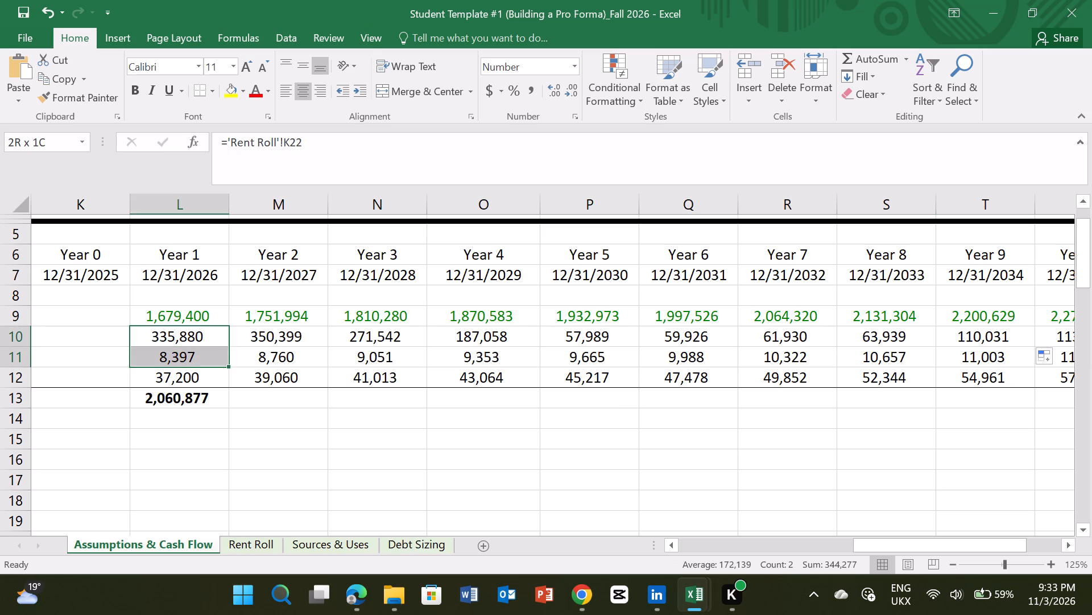
{"action": "left_click_drag", "start_coordinate": [197, 359], "coordinate": [659, 347]}
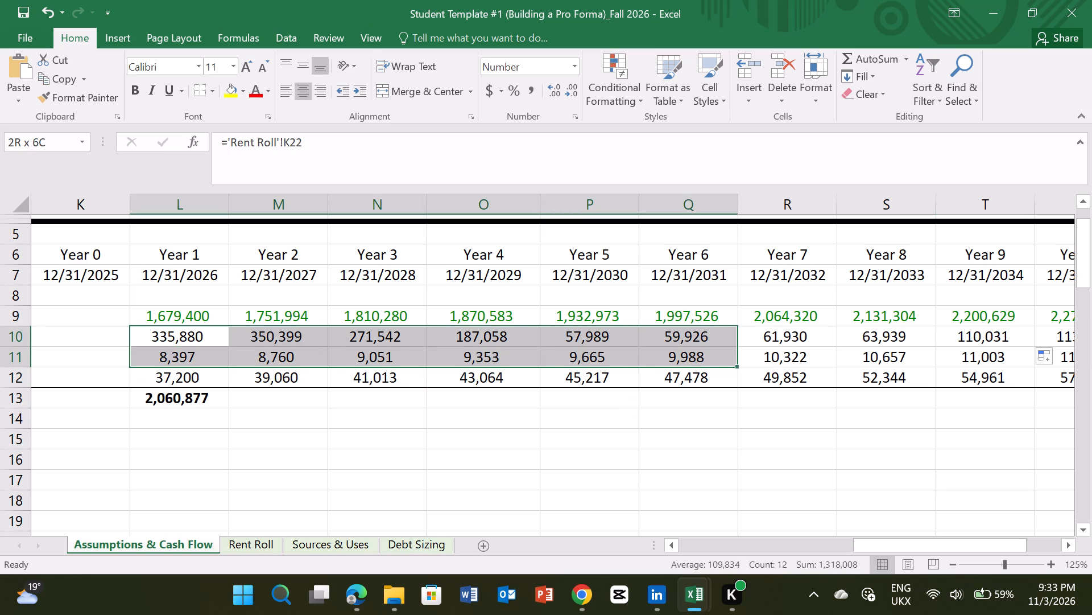
{"action": "left_click_drag", "start_coordinate": [659, 347], "coordinate": [1005, 353]}
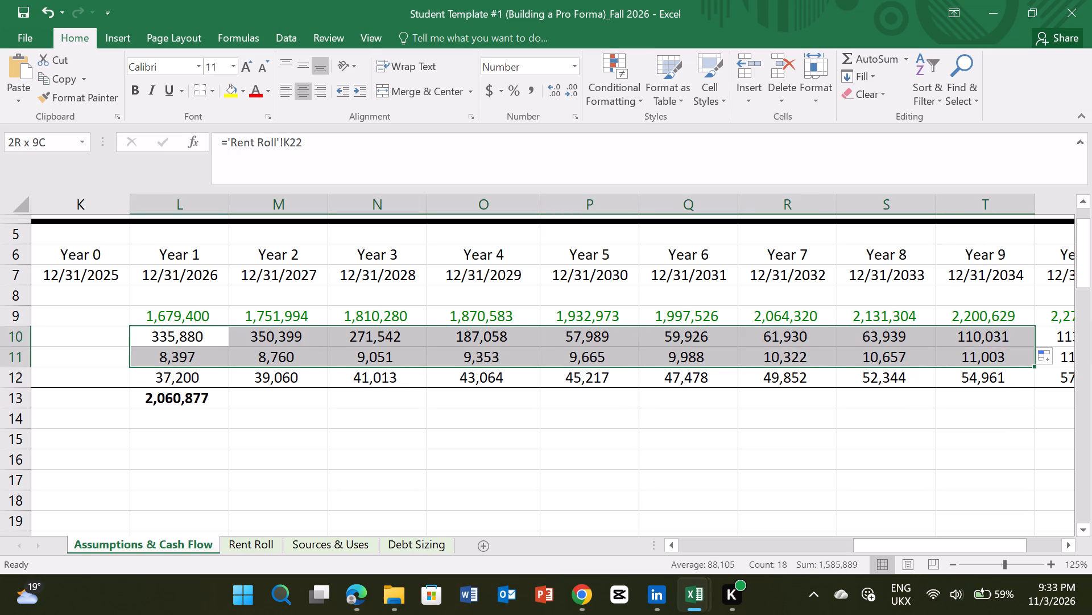
{"action": "left_click_drag", "start_coordinate": [1005, 353], "coordinate": [958, 357]}
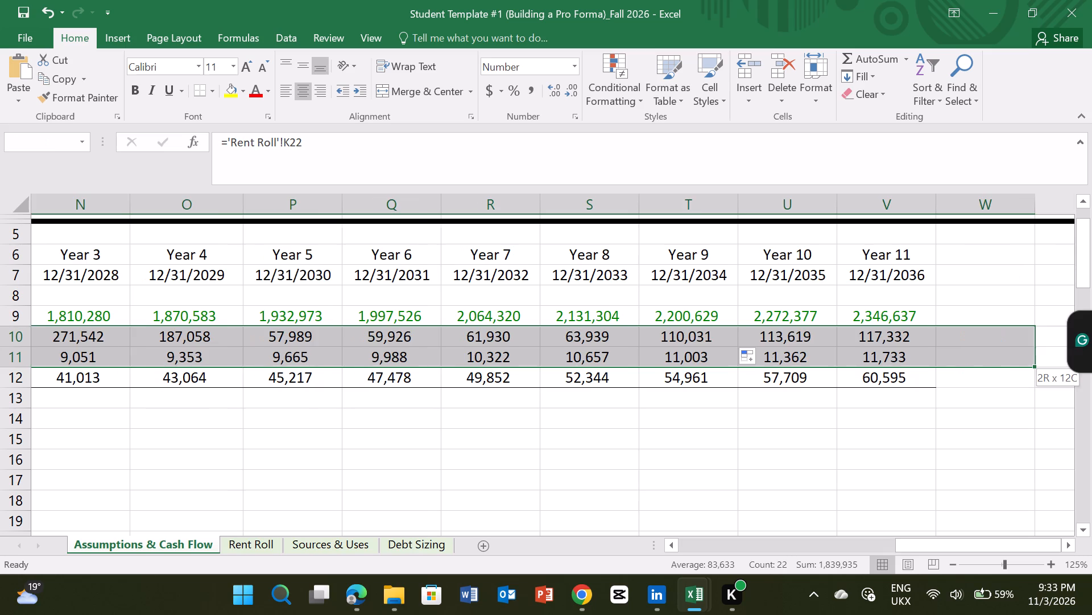
{"action": "left_click_drag", "start_coordinate": [958, 357], "coordinate": [929, 358]}
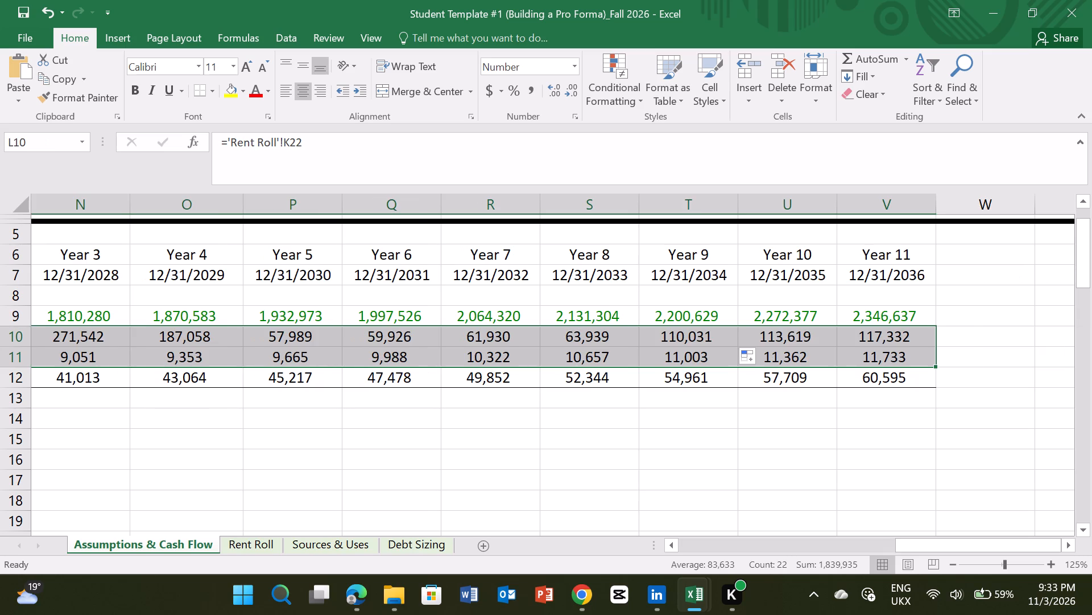
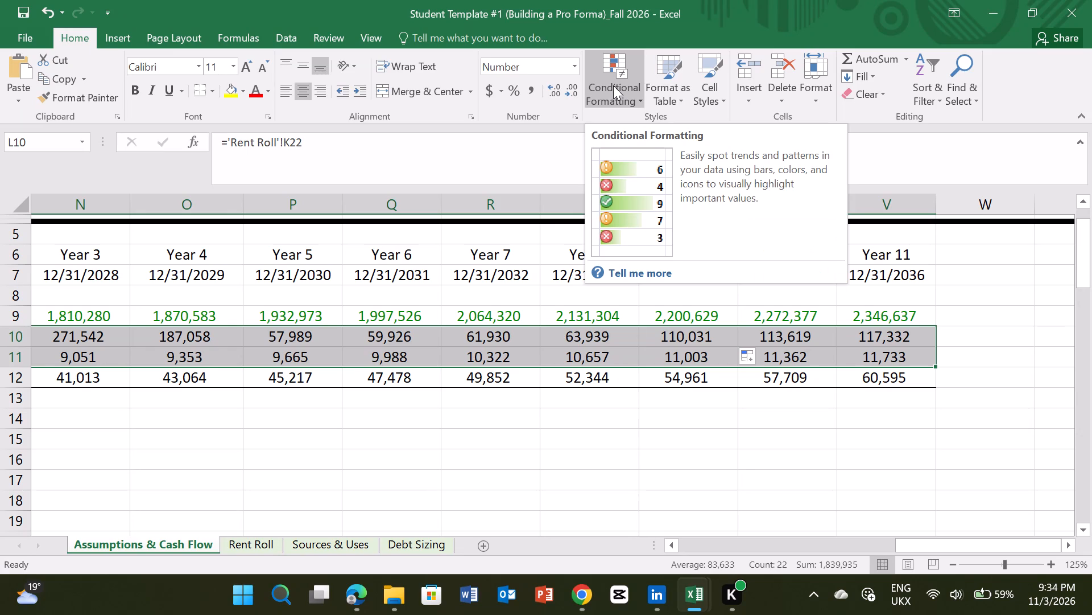
Clear the conditional formatting rules from the selected Vacancy Allowance and Credit Loss cells L10:V11.
{"action": "left_click", "coordinate": [613, 85]}
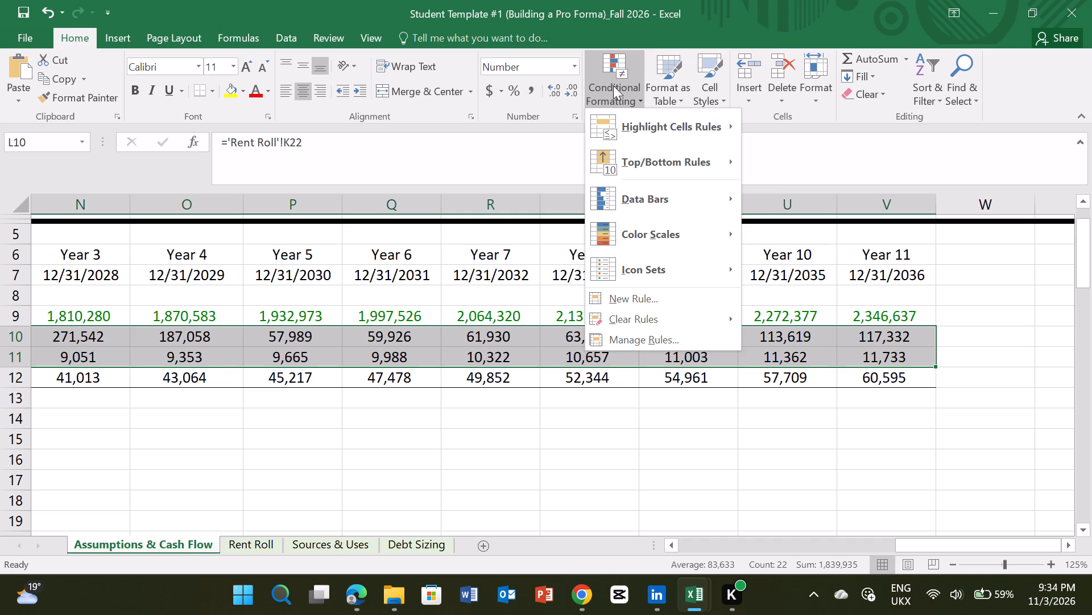
{"action": "left_click", "coordinate": [631, 314]}
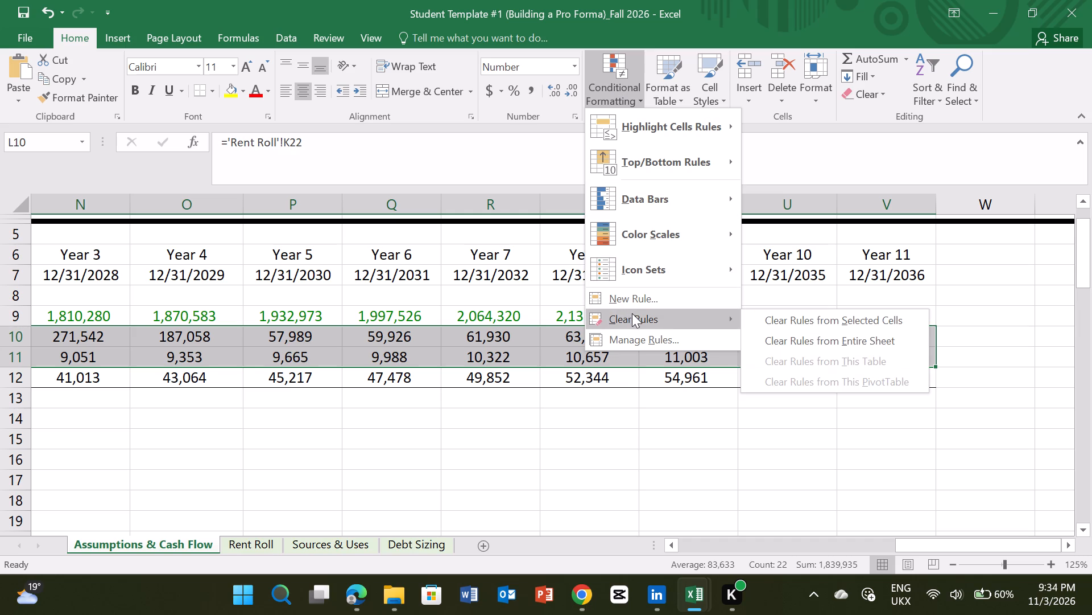
{"action": "left_click", "coordinate": [799, 315]}
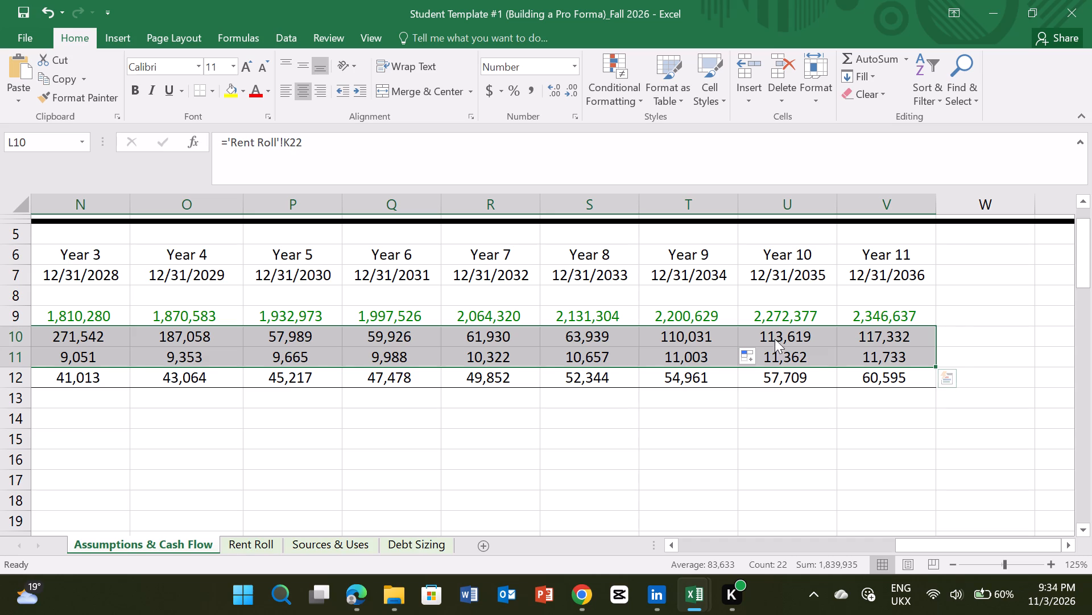
{"action": "left_click", "coordinate": [545, 411]}
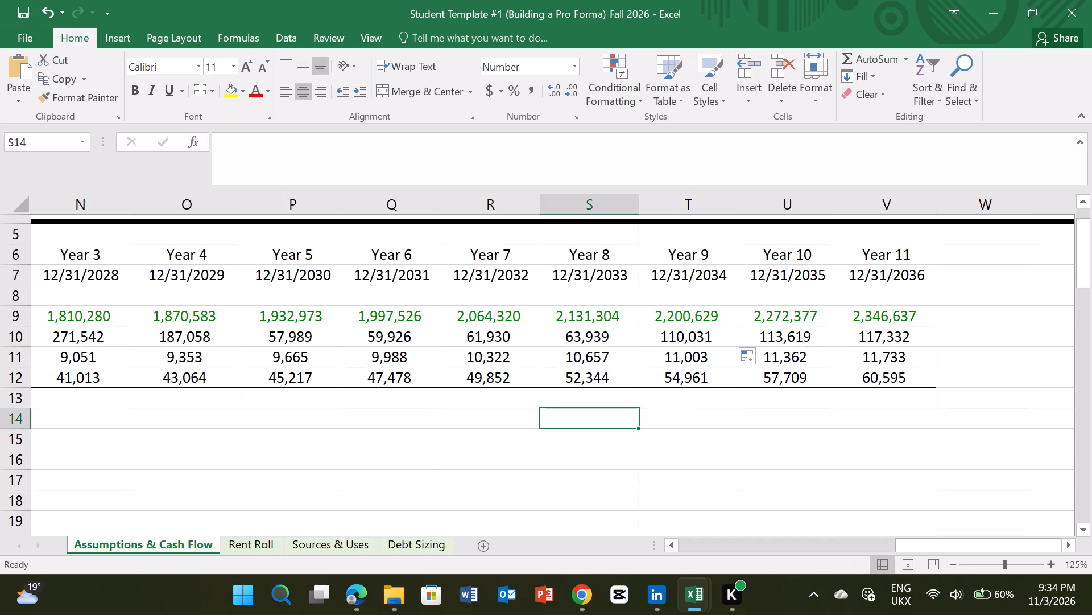
Open the Format Cells settings for the Vacancy Allowance and Credit Loss cells L10:V11, covering Year 1 to Year 11.
{"action": "left_click_drag", "start_coordinate": [921, 545], "coordinate": [785, 542]}
{"action": "left_click", "coordinate": [1030, 10]}
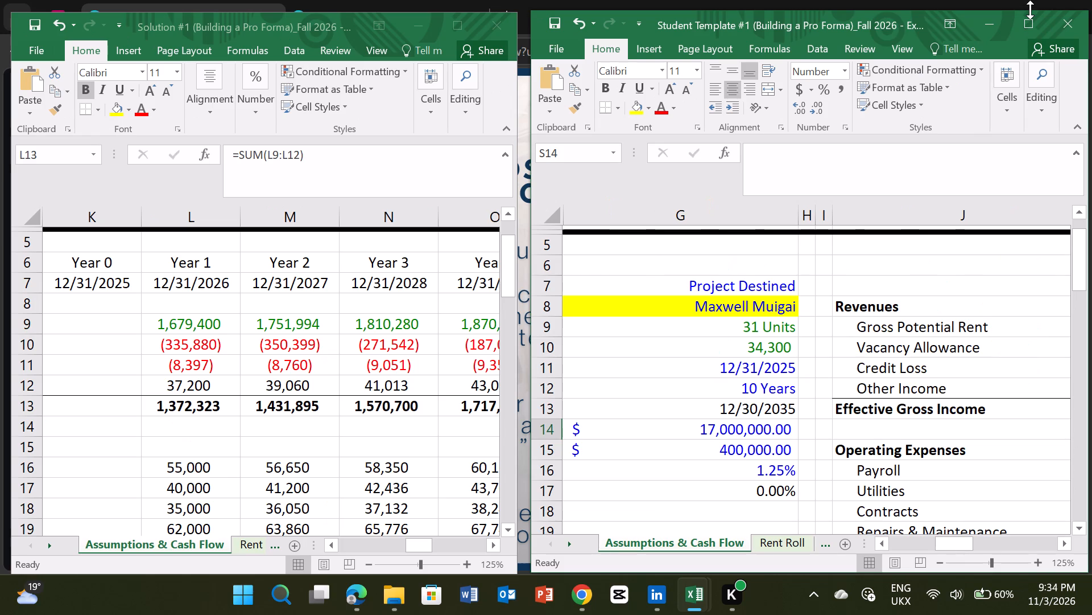
{"action": "left_click", "coordinate": [1031, 27]}
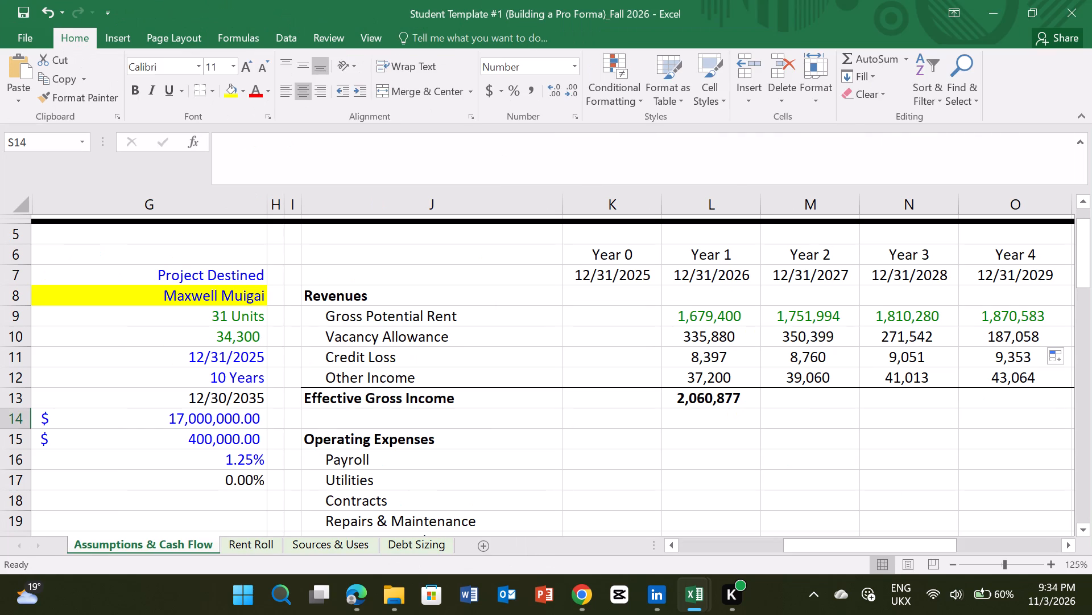
{"action": "left_click_drag", "start_coordinate": [708, 340], "coordinate": [923, 356]}
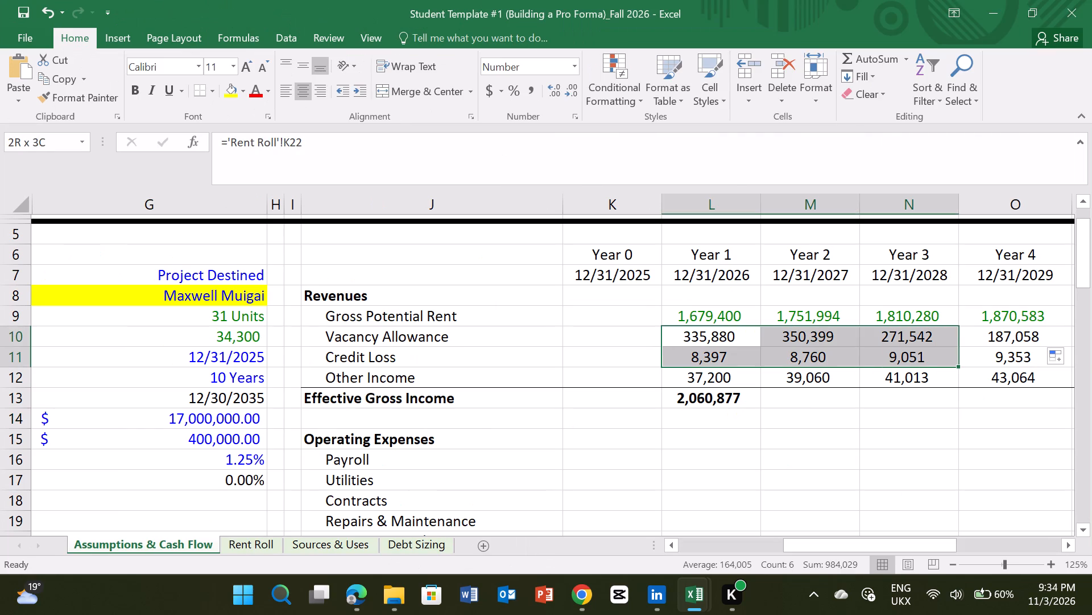
{"action": "left_click_drag", "start_coordinate": [923, 356], "coordinate": [1091, 351]}
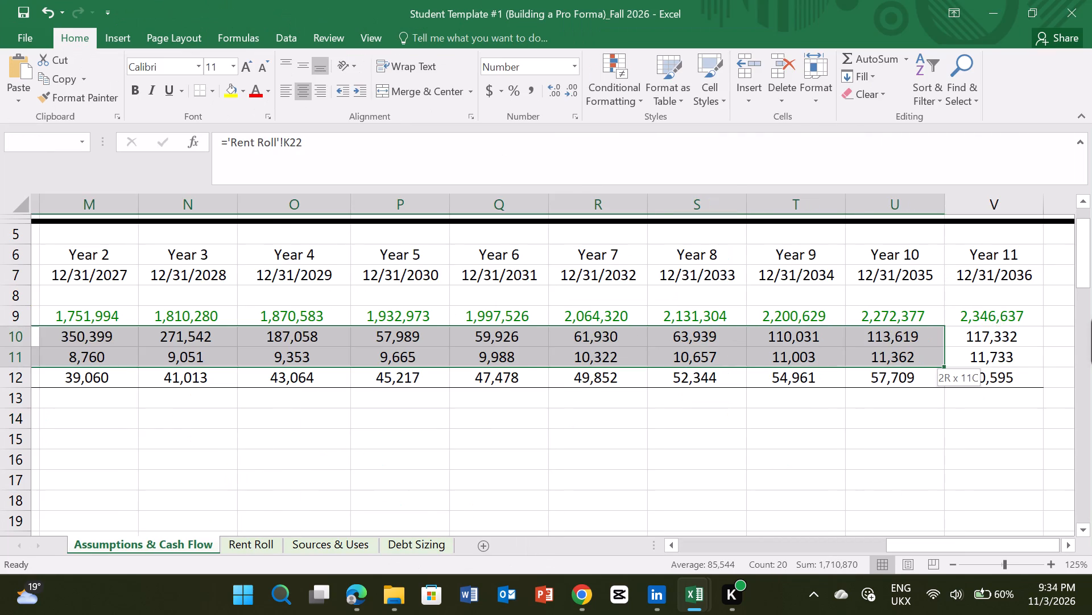
{"action": "left_click_drag", "start_coordinate": [1091, 351], "coordinate": [710, 363]}
{"action": "right_click", "coordinate": [706, 361]}
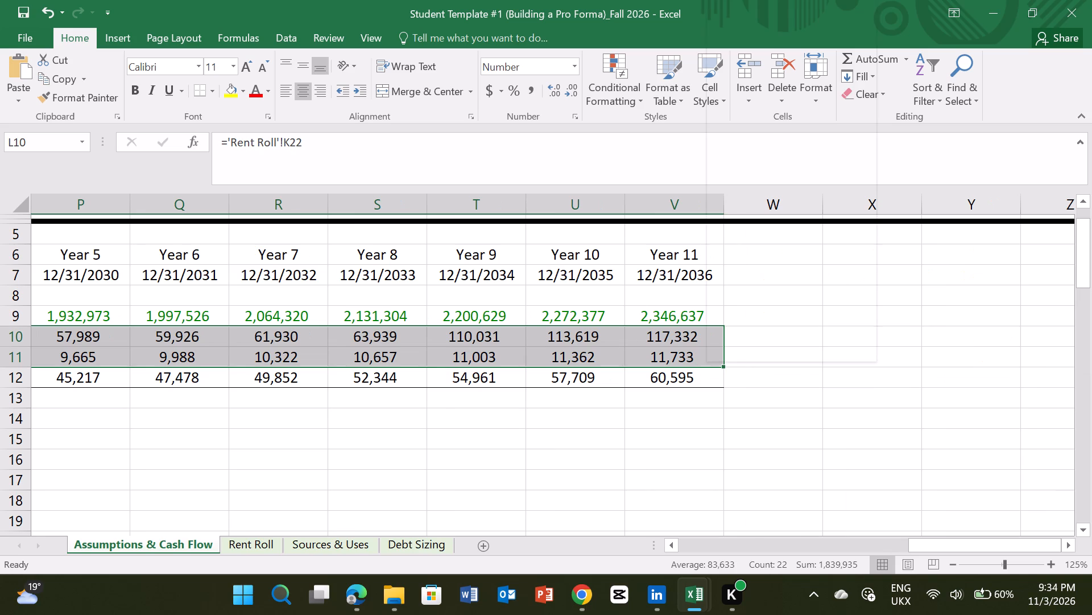
{"action": "left_click", "coordinate": [734, 285]}
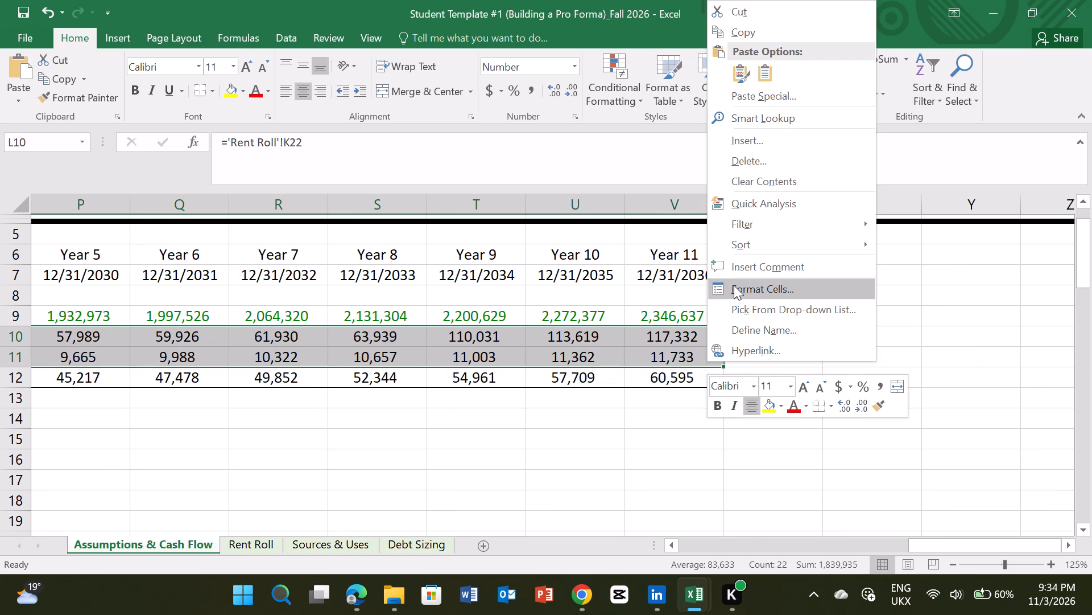
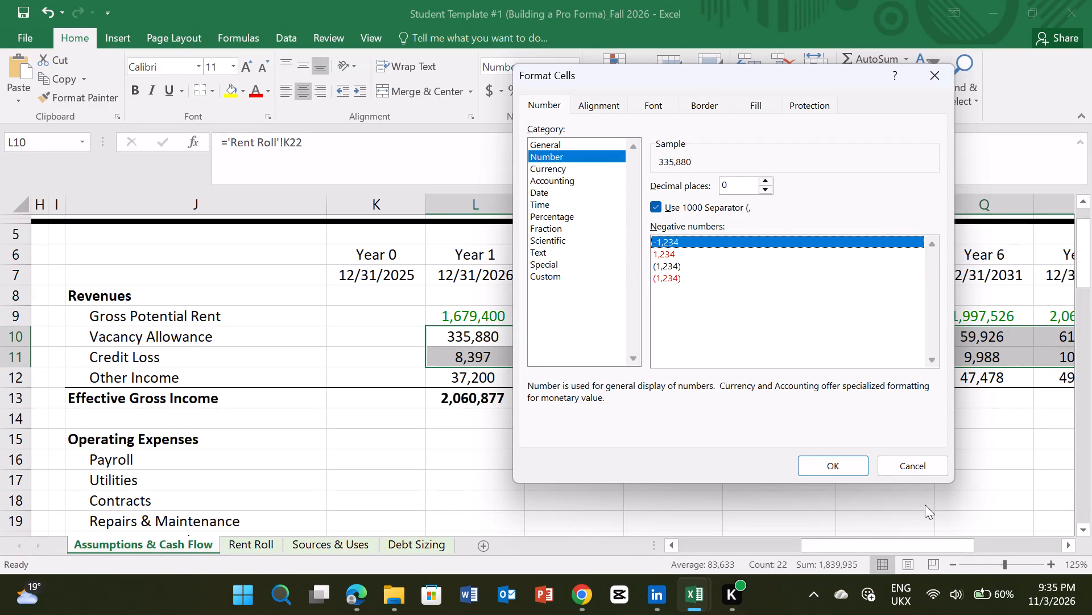
Apply the Number format with 0 decimal places, 1000 separator and -1,234 negatives to the Vacancy Allowance and Credit Loss cells, then deselect them.
{"action": "left_click", "coordinate": [829, 466]}
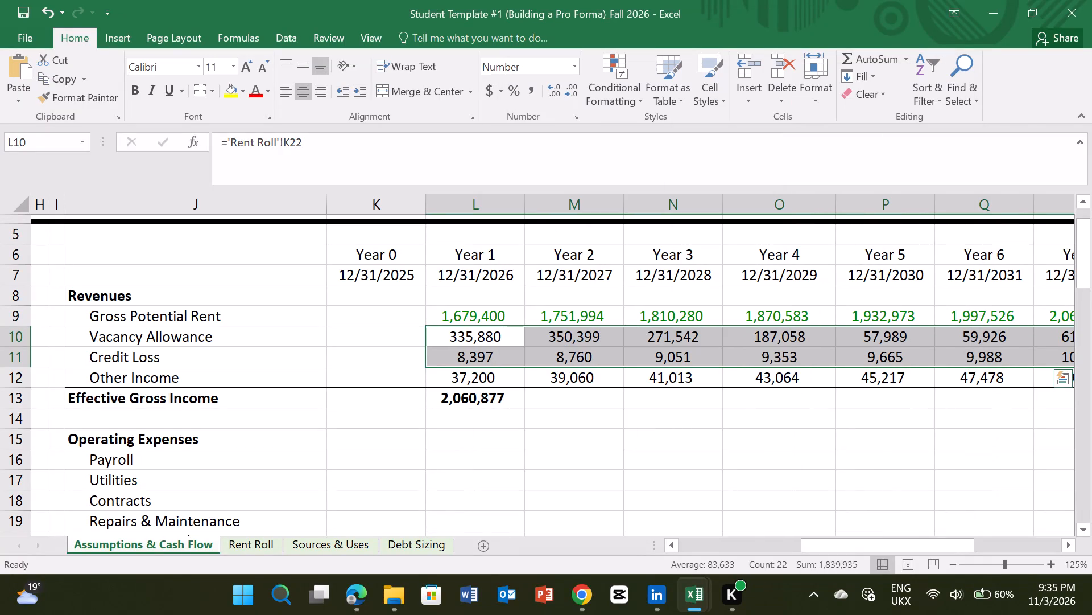
{"action": "left_click", "coordinate": [739, 472]}
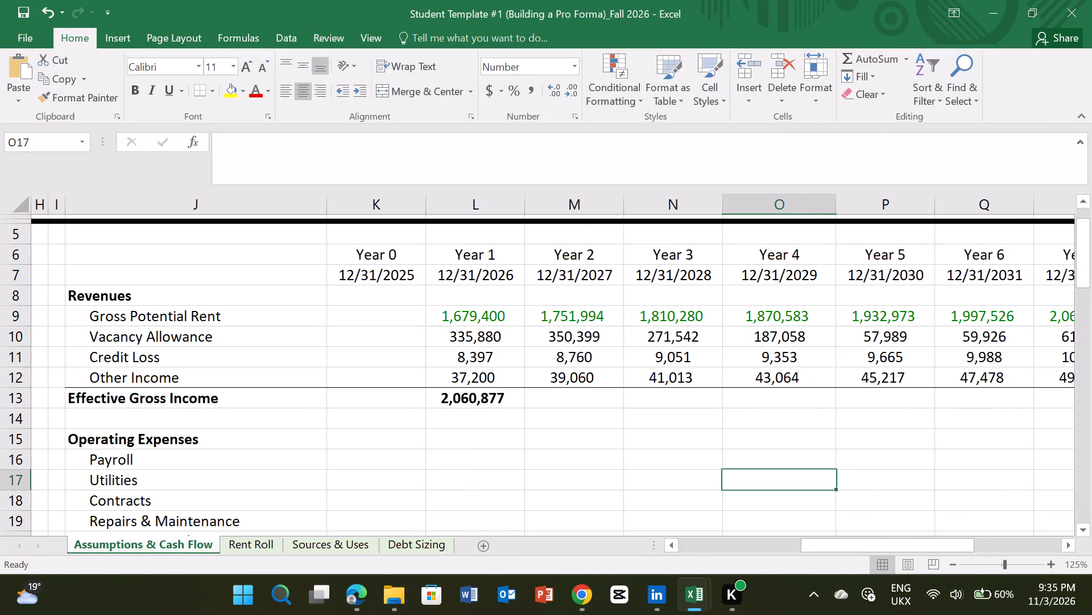
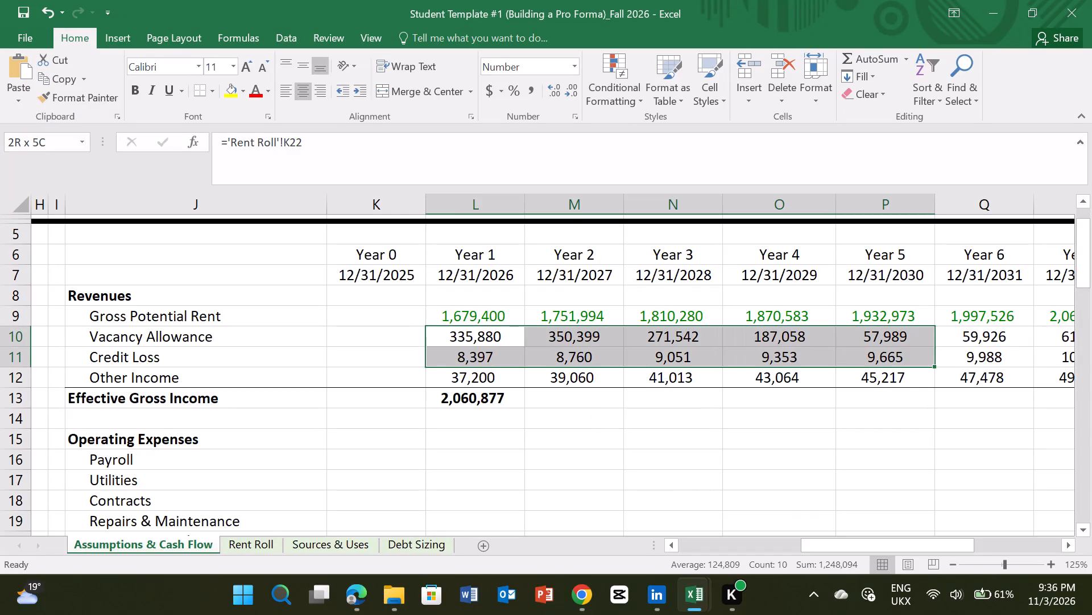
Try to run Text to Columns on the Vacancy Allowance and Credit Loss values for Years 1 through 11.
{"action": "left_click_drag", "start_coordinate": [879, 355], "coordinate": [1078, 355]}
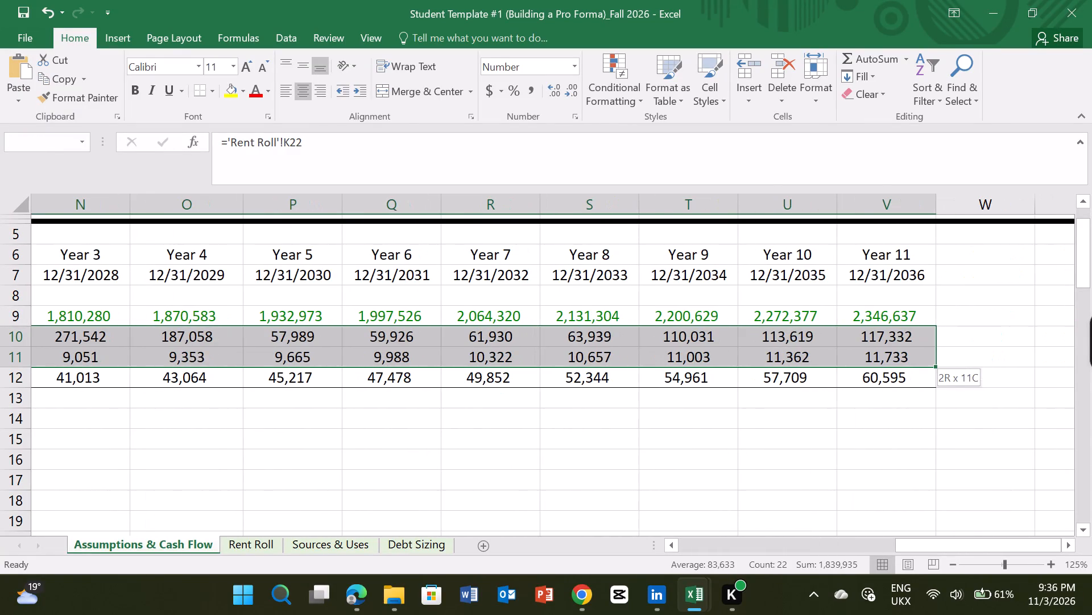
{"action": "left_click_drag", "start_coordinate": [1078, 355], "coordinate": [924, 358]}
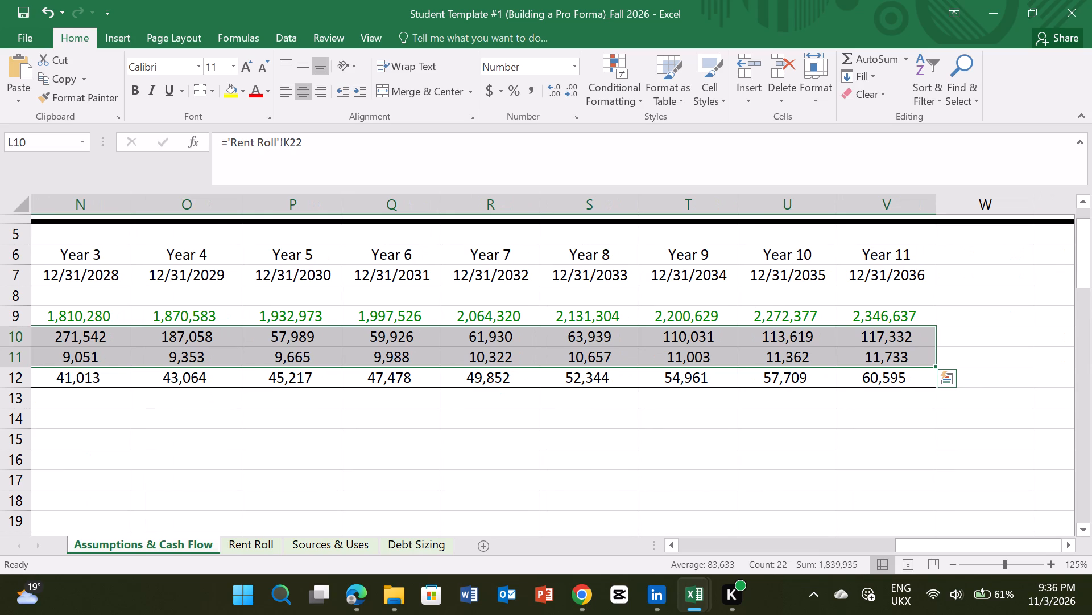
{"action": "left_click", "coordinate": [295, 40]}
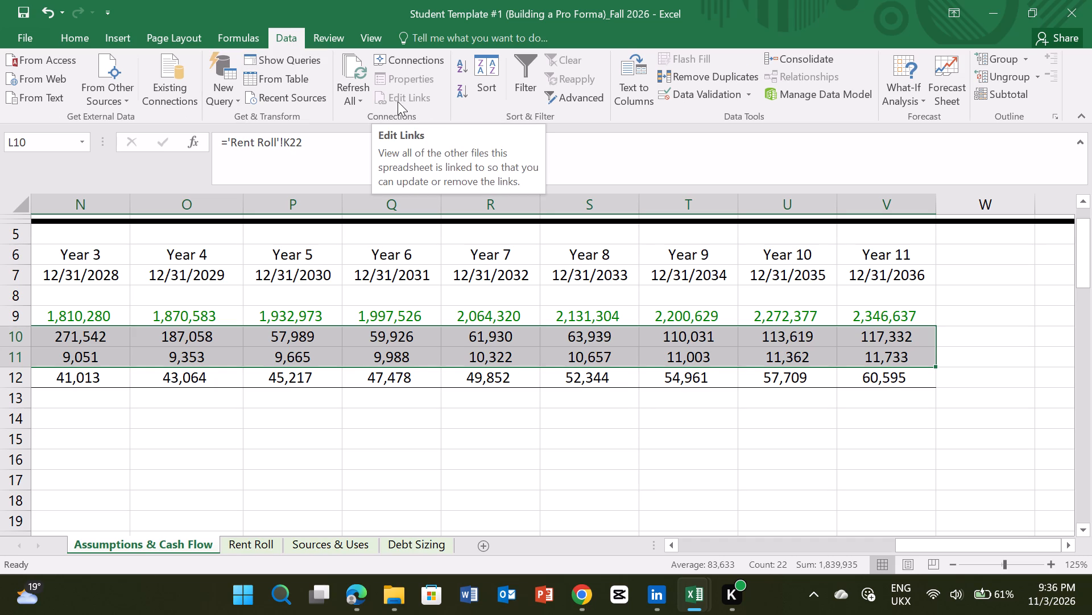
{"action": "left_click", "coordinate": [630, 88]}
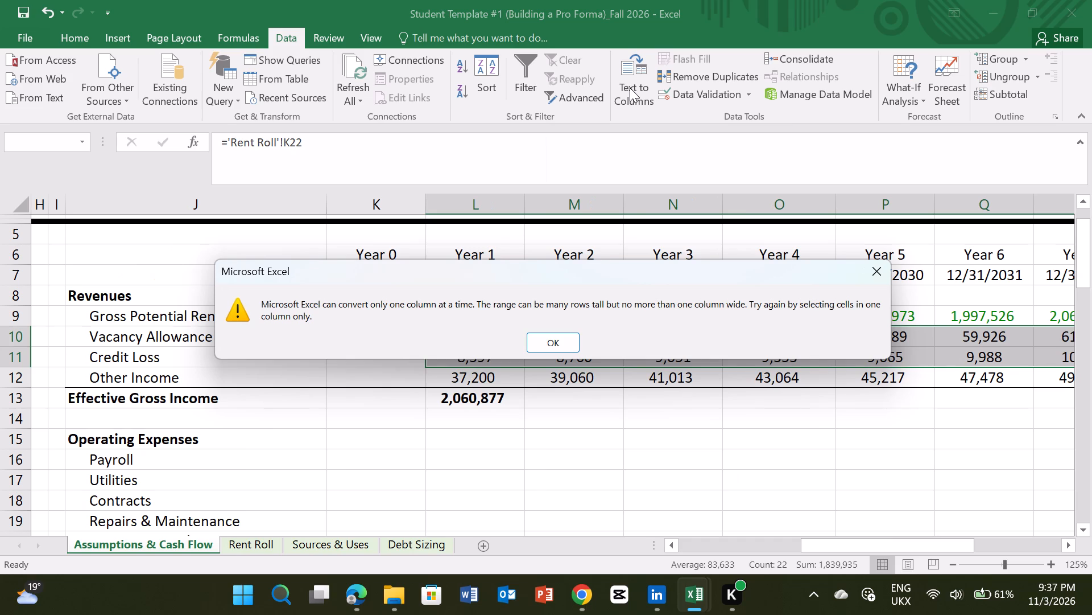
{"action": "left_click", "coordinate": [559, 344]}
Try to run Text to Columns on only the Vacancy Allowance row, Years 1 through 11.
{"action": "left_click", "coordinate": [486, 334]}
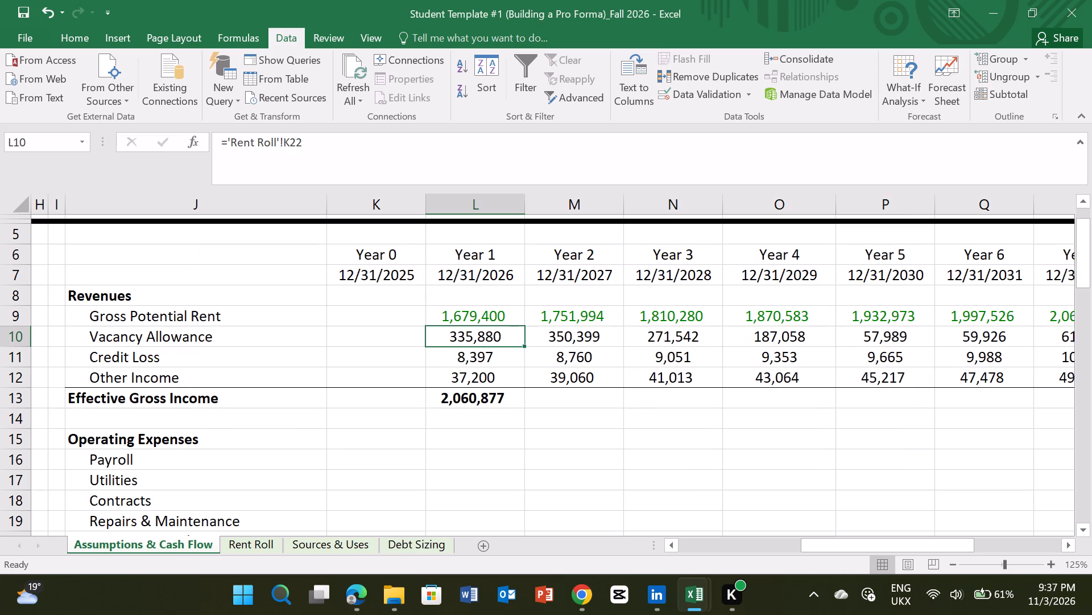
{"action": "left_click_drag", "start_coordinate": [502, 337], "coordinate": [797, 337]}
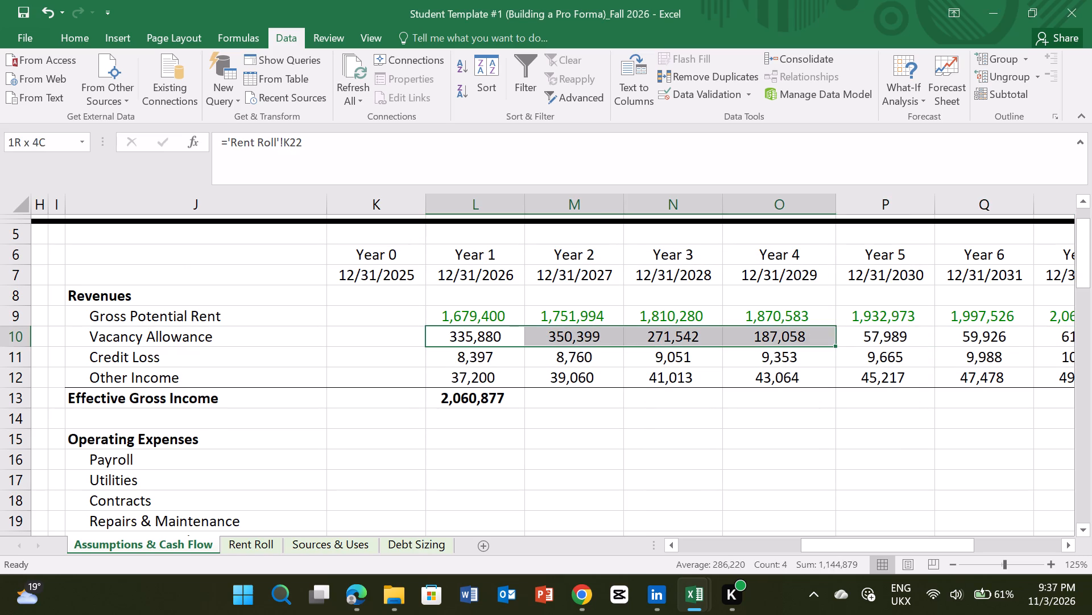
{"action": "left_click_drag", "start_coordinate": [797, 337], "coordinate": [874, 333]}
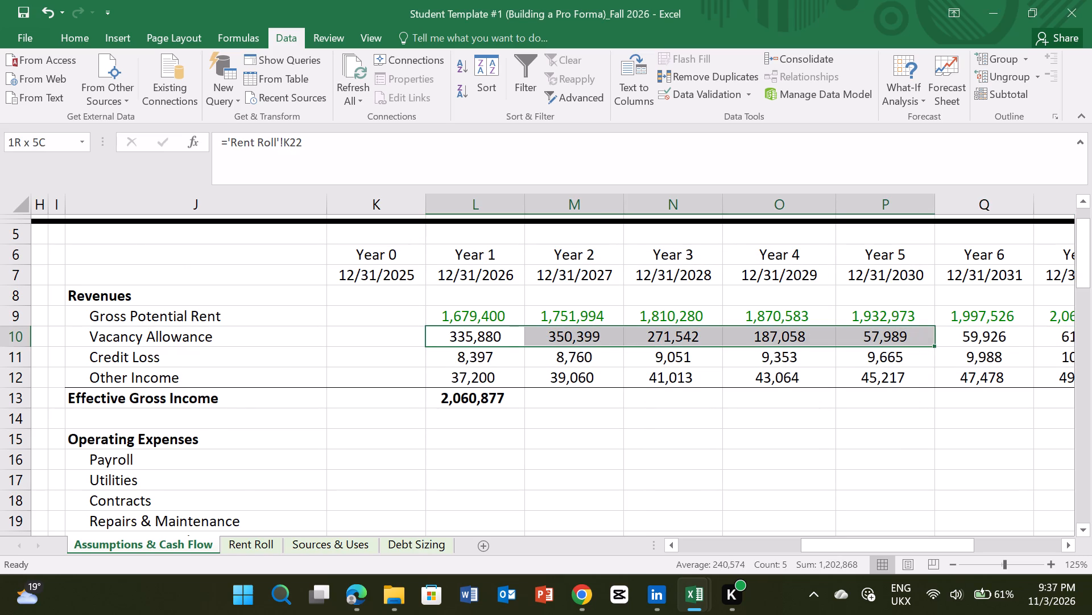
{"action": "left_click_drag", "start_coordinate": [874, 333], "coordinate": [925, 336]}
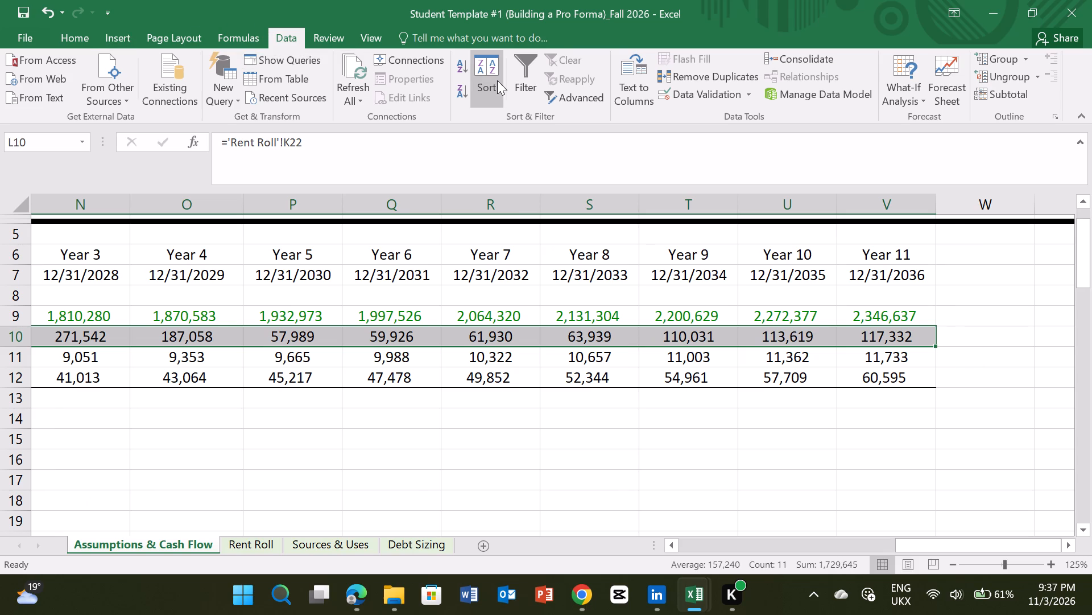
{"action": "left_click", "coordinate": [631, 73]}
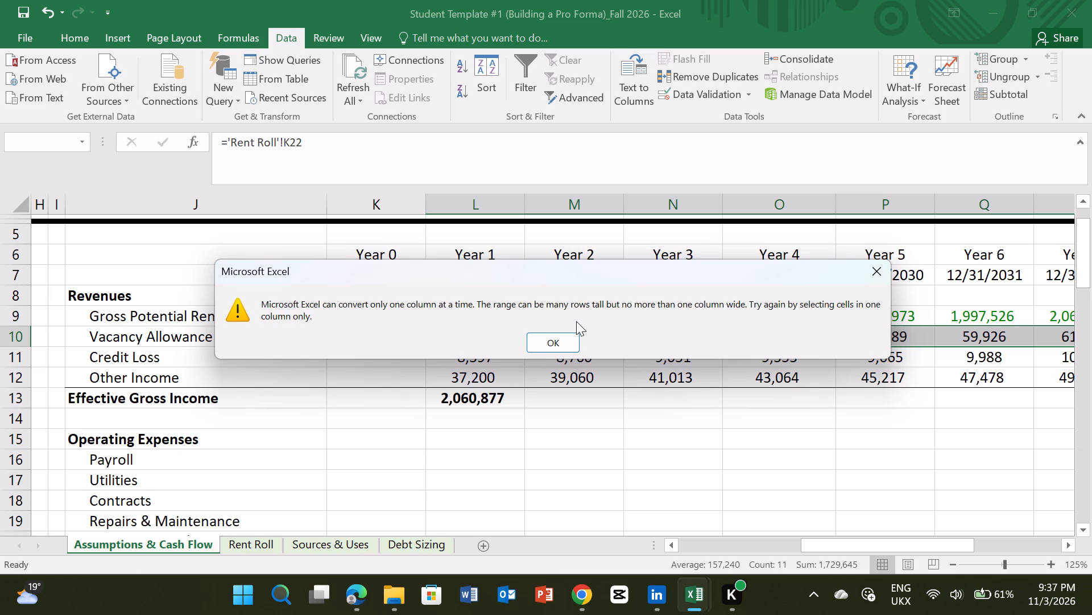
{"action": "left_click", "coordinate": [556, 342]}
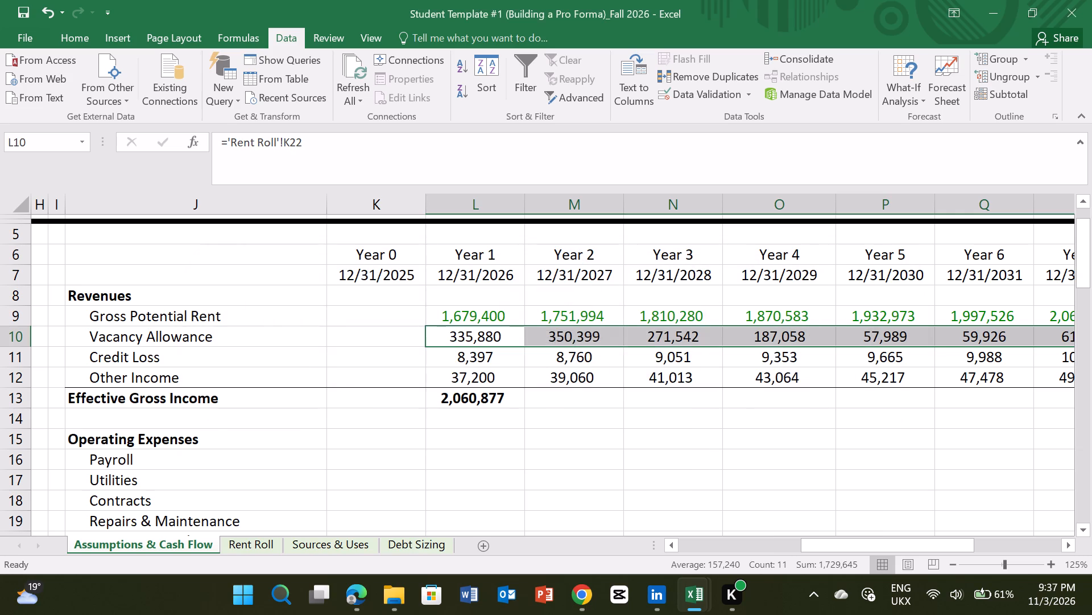
Start Text to Columns on the Year 1 Vacancy Allowance and Credit Loss cells, L10 and L11.
{"action": "left_click", "coordinate": [471, 341]}
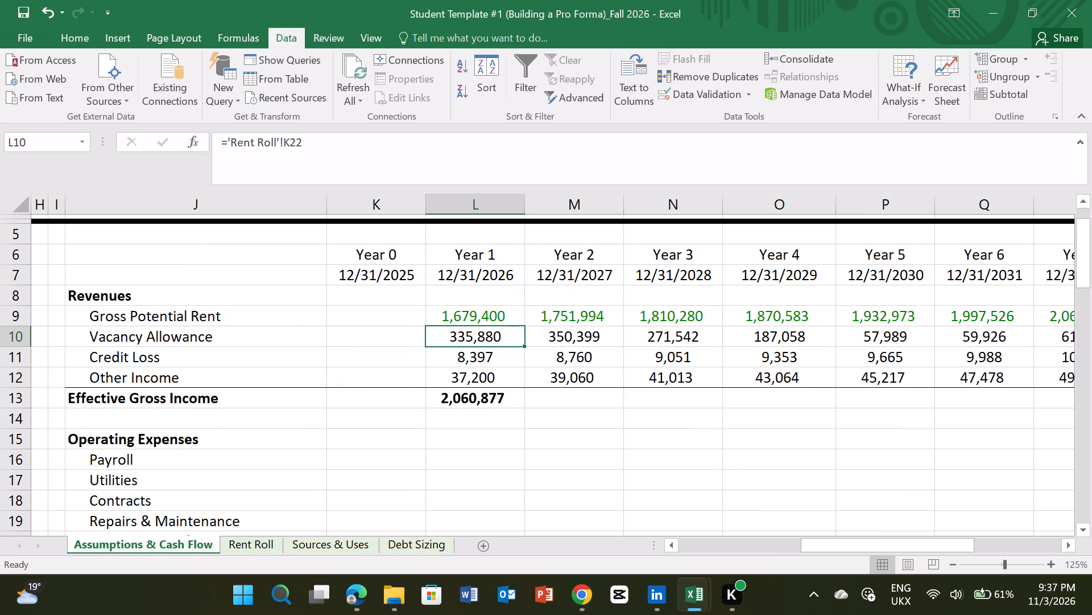
{"action": "left_click_drag", "start_coordinate": [495, 337], "coordinate": [500, 342]}
{"action": "left_click_drag", "start_coordinate": [500, 342], "coordinate": [499, 359]}
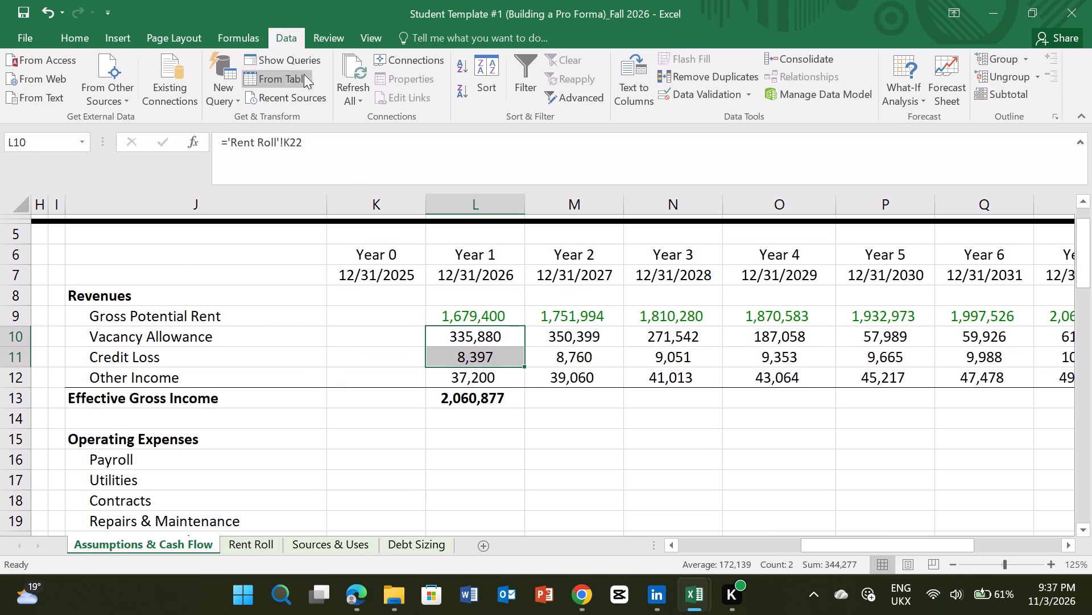
{"action": "left_click", "coordinate": [630, 72]}
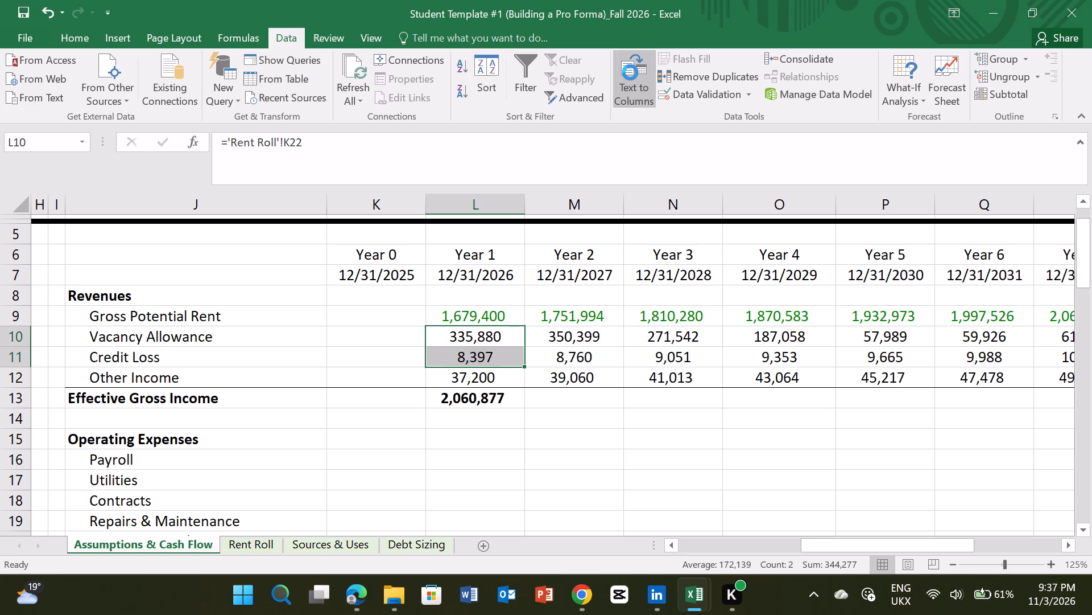
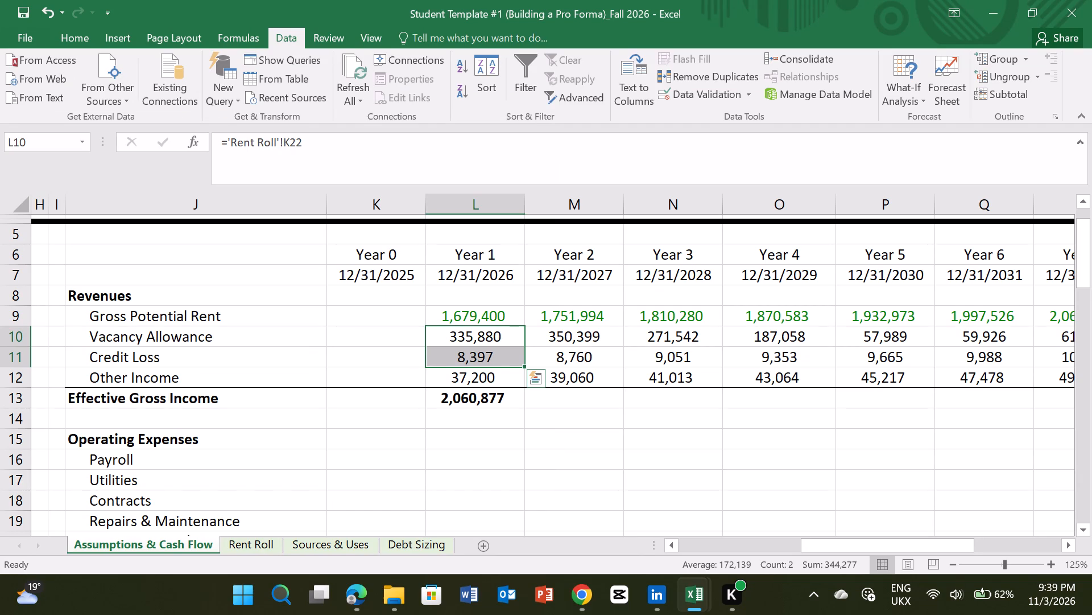
Clear the conditional formatting rules from the Vacancy Allowance and Credit Loss cells for Years 1 through 11.
{"action": "left_click", "coordinate": [70, 45]}
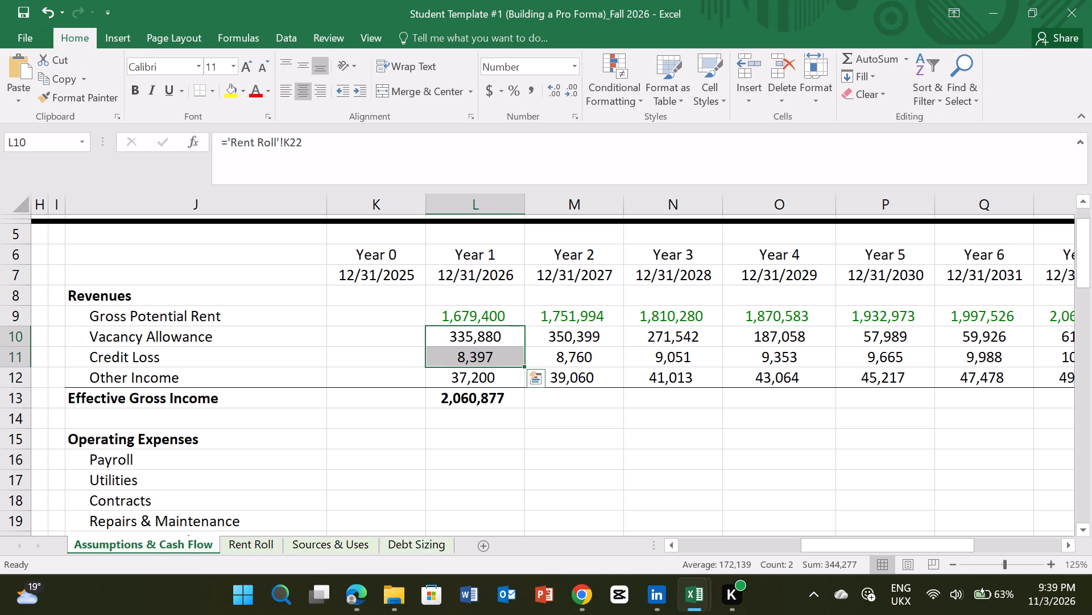
{"action": "left_click_drag", "start_coordinate": [494, 338], "coordinate": [541, 343]}
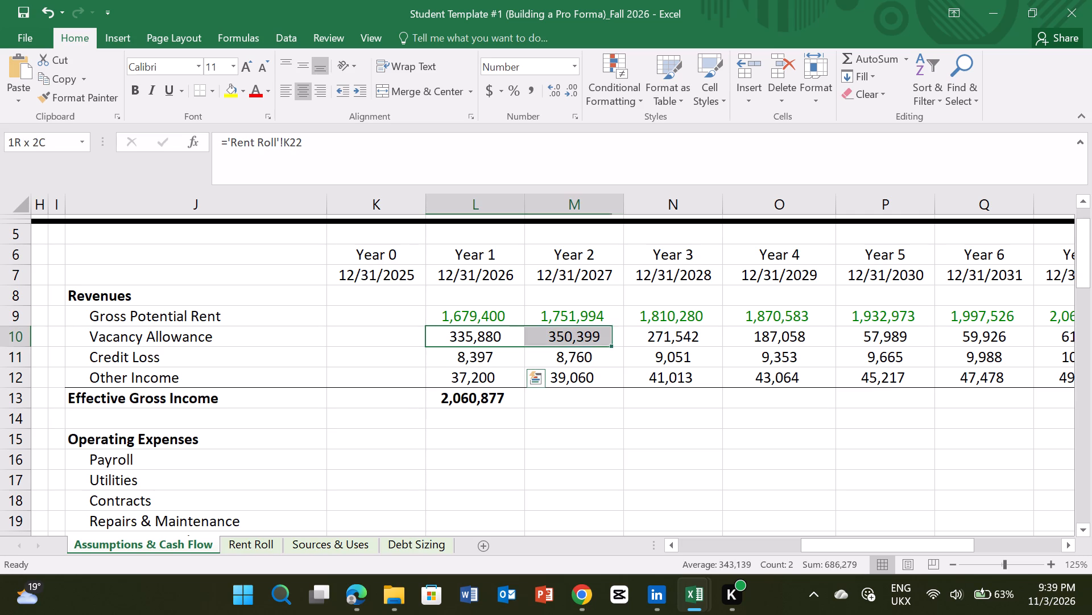
{"action": "left_click_drag", "start_coordinate": [541, 343], "coordinate": [1074, 348]}
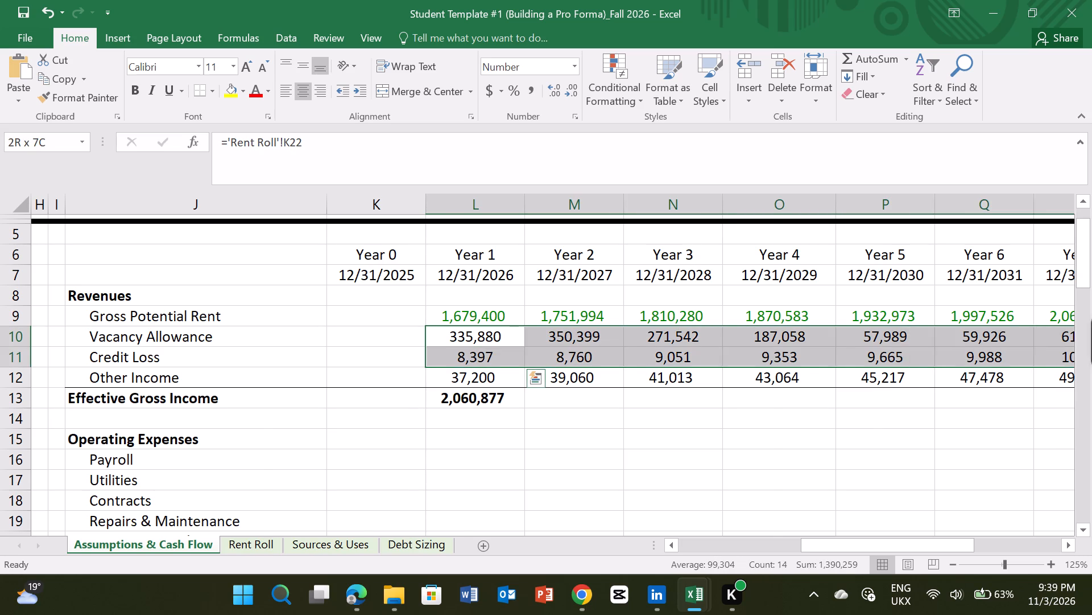
{"action": "left_click_drag", "start_coordinate": [1074, 348], "coordinate": [921, 354]}
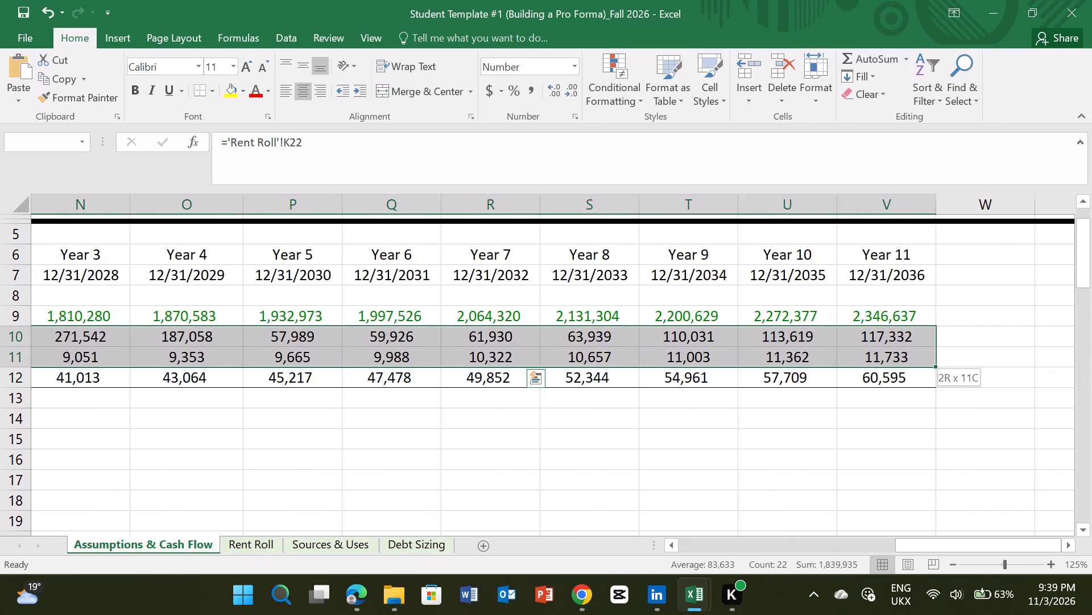
{"action": "left_click_drag", "start_coordinate": [921, 354], "coordinate": [921, 354]}
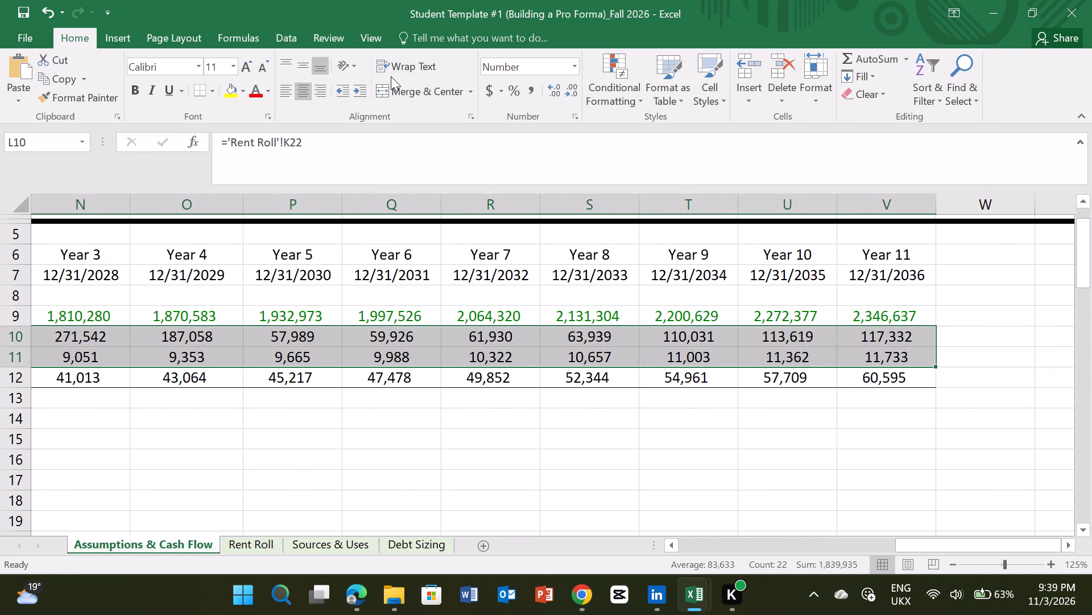
{"action": "left_click", "coordinate": [611, 87]}
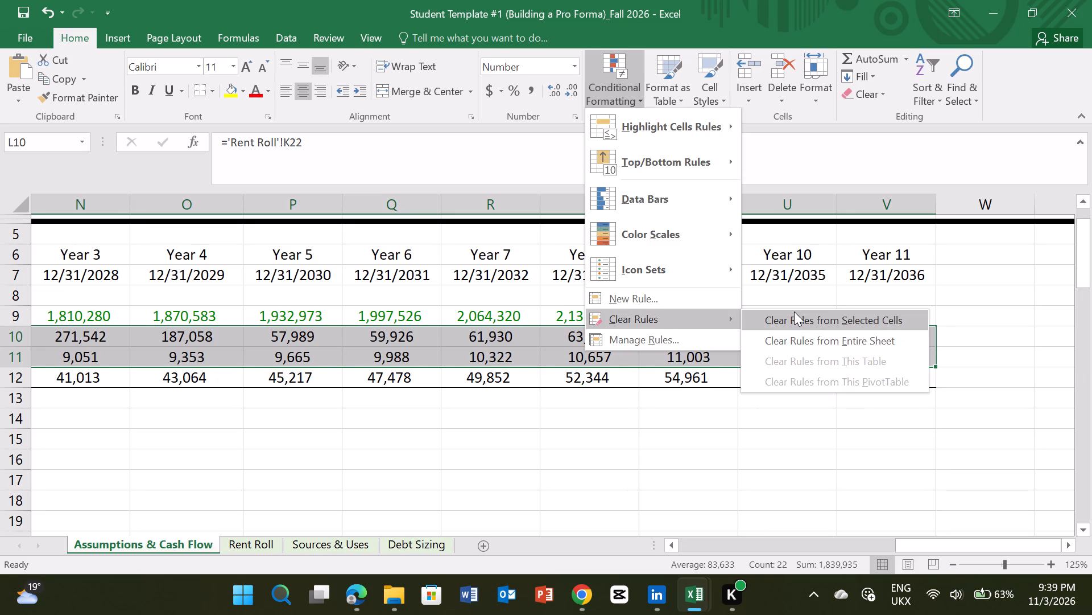
{"action": "left_click", "coordinate": [816, 317]}
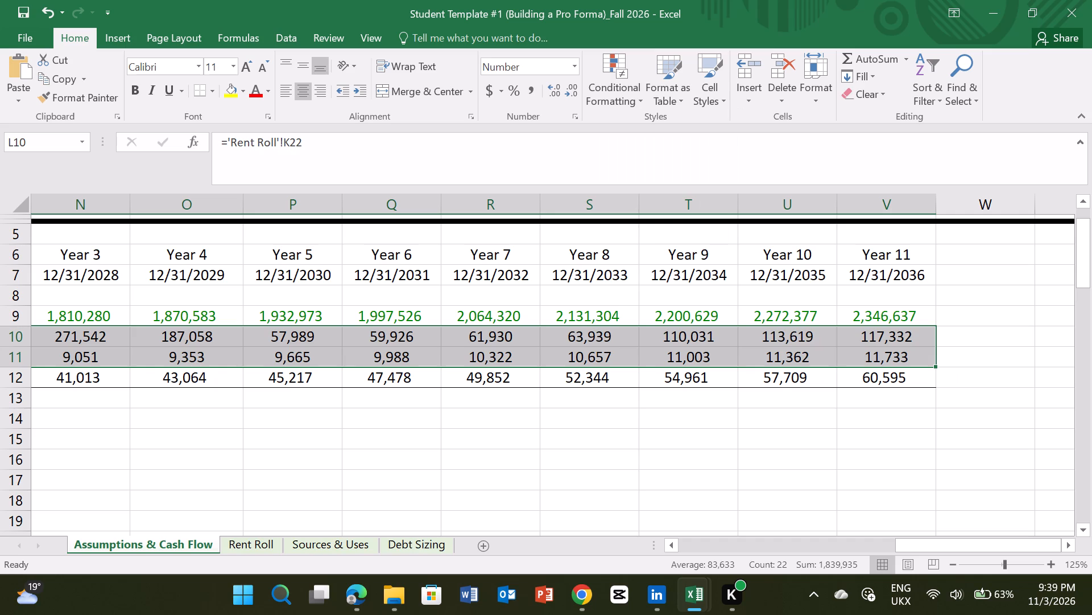
Replace the Year 1 Effective Gross Income formula in L13 with =L9-L10-L11+L12.
{"action": "left_click", "coordinate": [590, 396]}
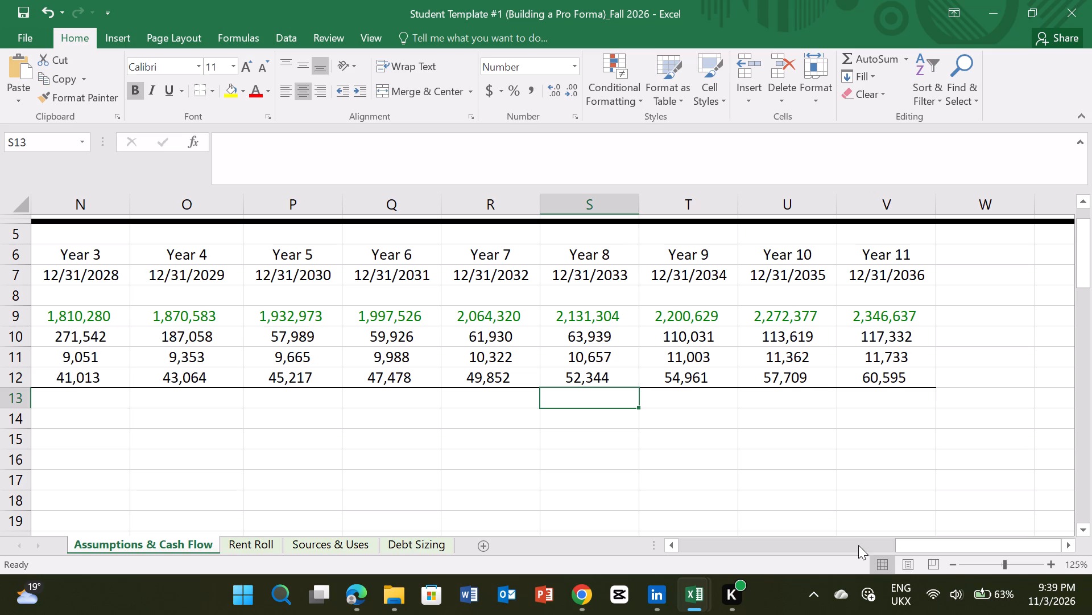
{"action": "left_click_drag", "start_coordinate": [912, 544], "coordinate": [785, 543]}
{"action": "left_click", "coordinate": [716, 399]}
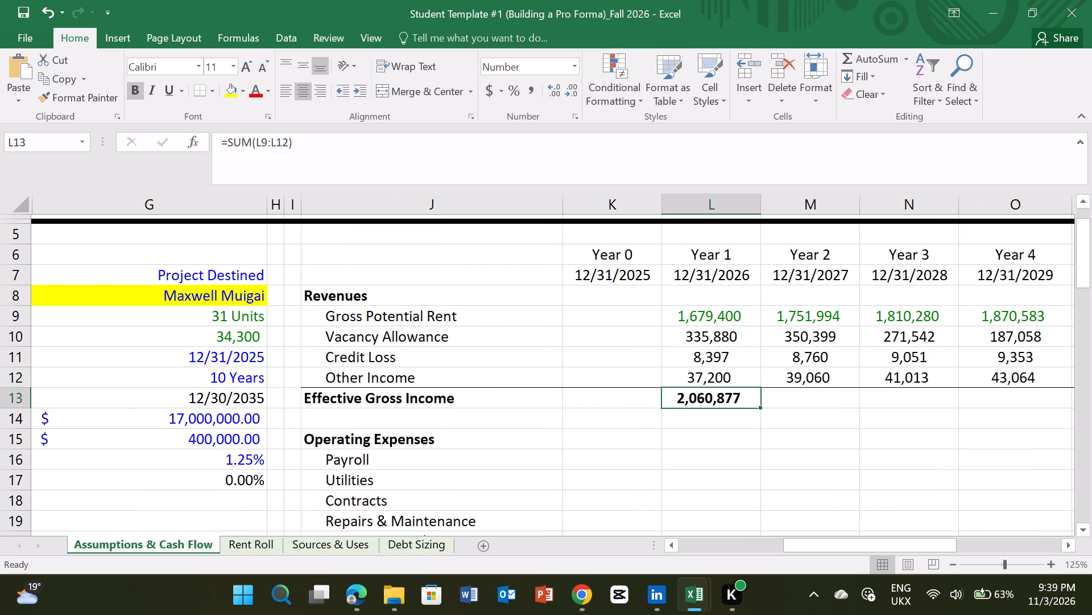
{"action": "left_click_drag", "start_coordinate": [294, 141], "coordinate": [236, 142]}
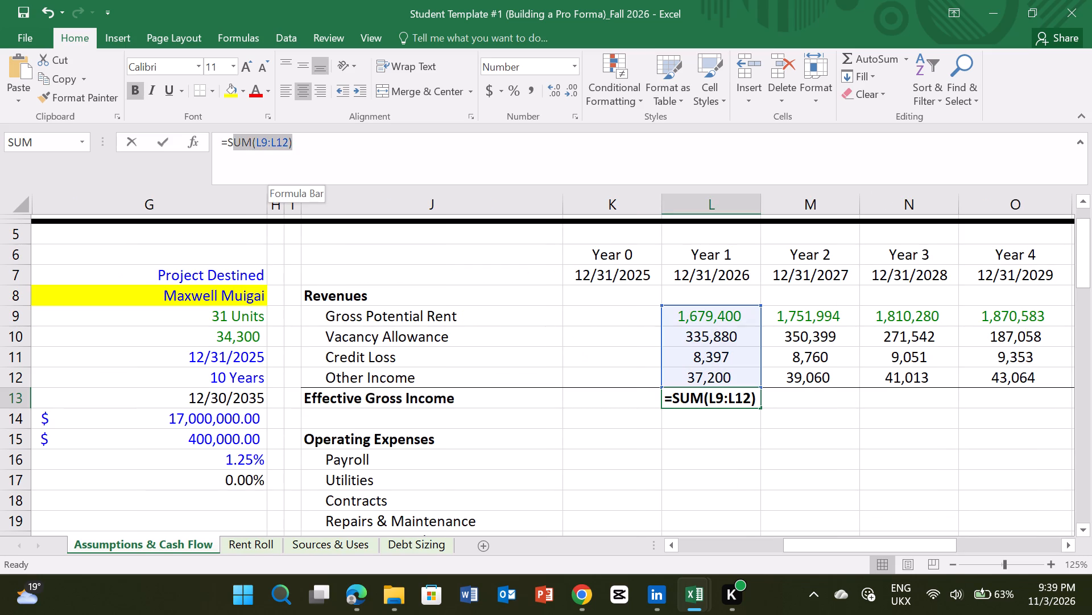
{"action": "left_click_drag", "start_coordinate": [236, 142], "coordinate": [226, 143]}
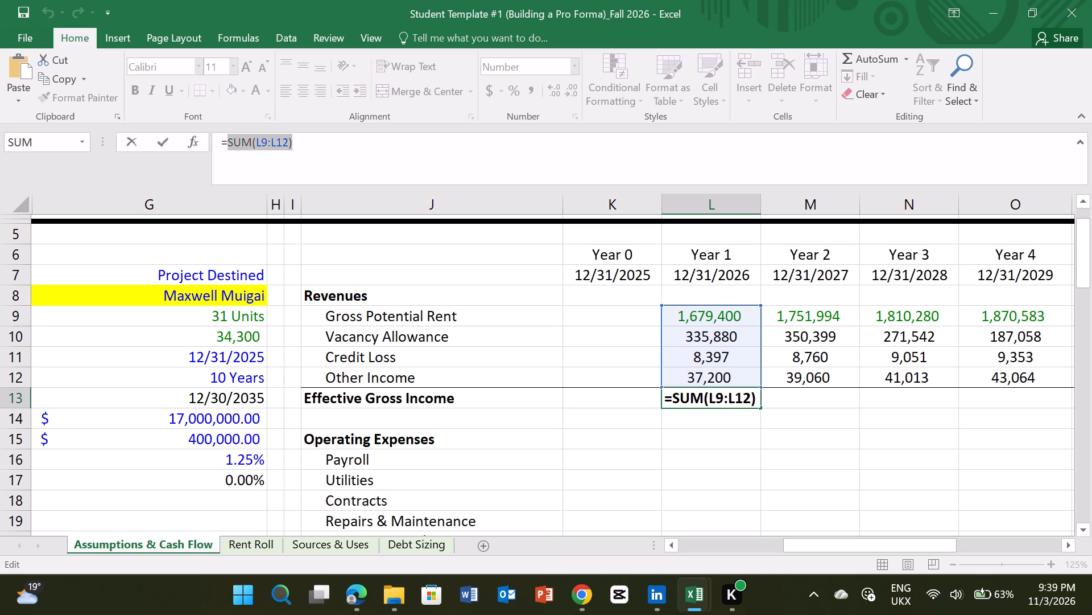
{"action": "key", "text": "BackSpace"}
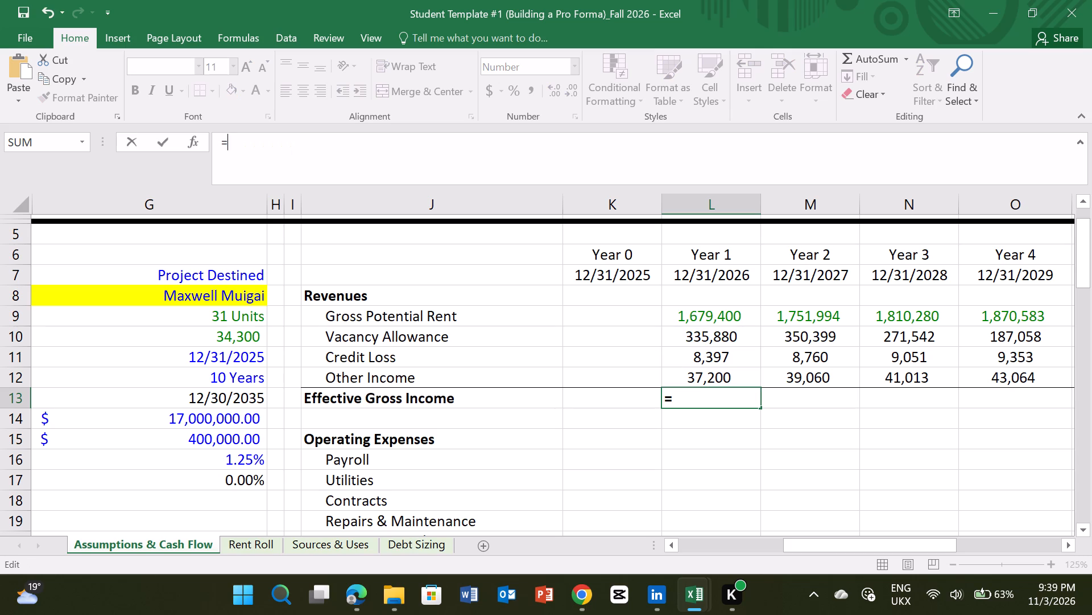
{"action": "left_click", "coordinate": [705, 318]}
{"action": "key", "text": "shift+plus"}
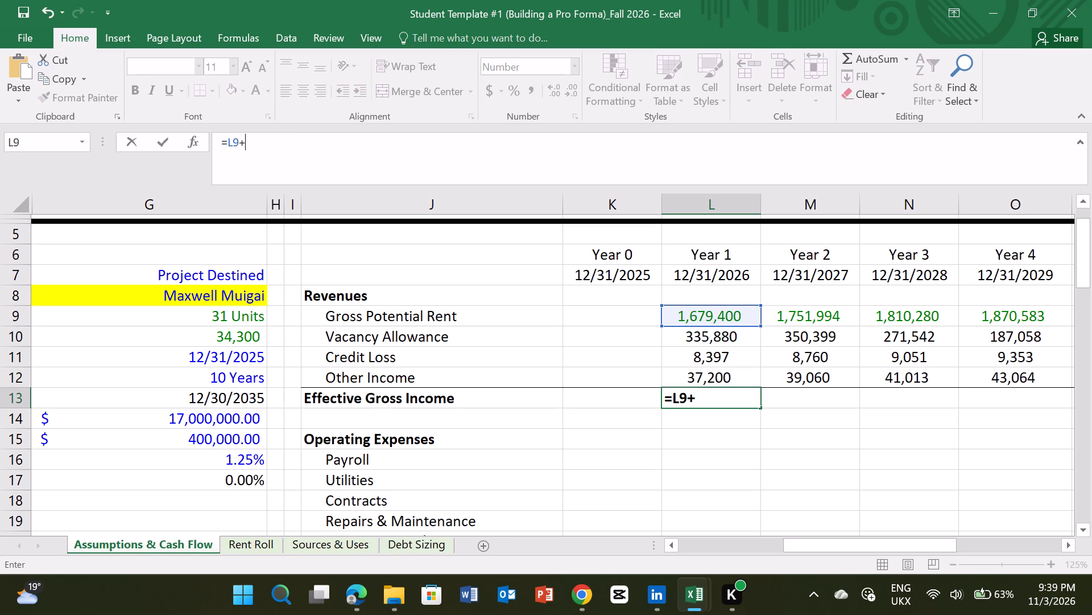
{"action": "key", "text": "BackSpace"}
{"action": "key", "text": "shift+underscore"}
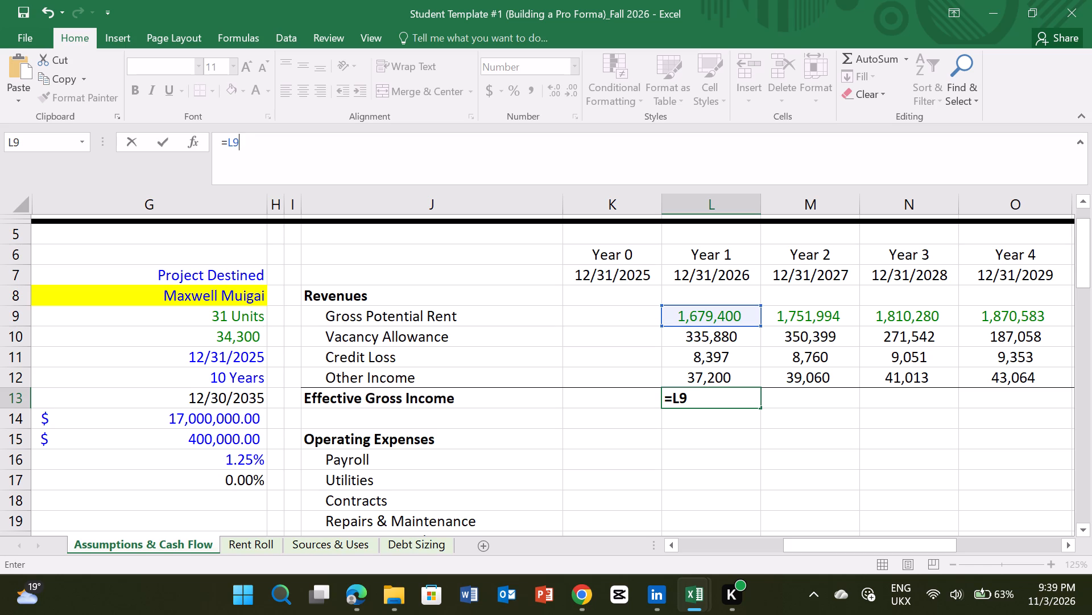
{"action": "key", "text": "BackSpace"}
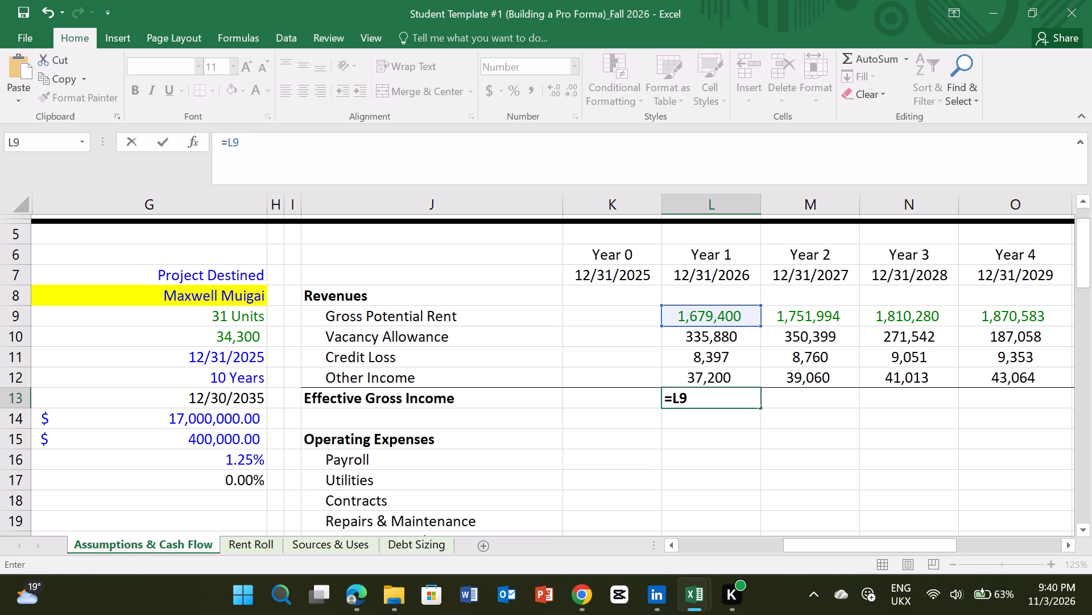
{"action": "key", "text": "minus"}
{"action": "left_click", "coordinate": [713, 336]}
{"action": "key", "text": "minus"}
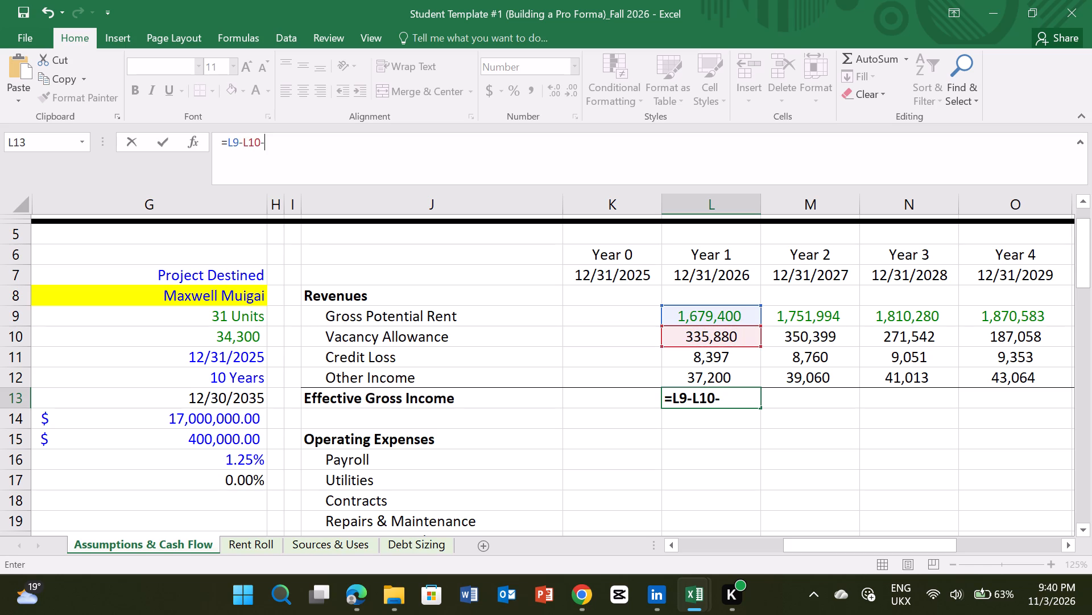
{"action": "key", "text": "minus"}
{"action": "key", "text": "BackSpace"}
{"action": "left_click", "coordinate": [717, 360]}
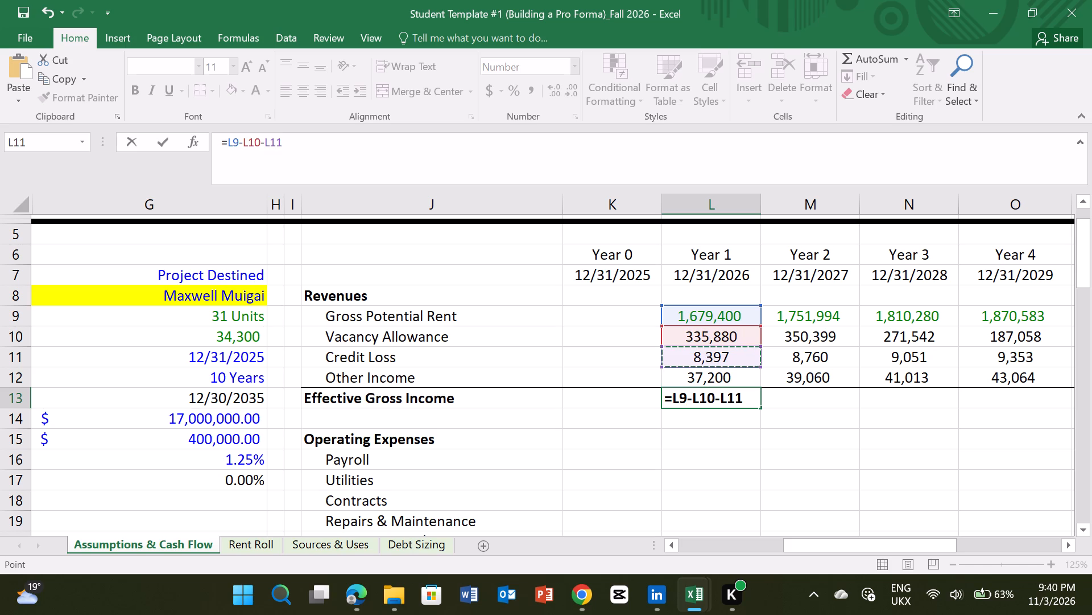
{"action": "key", "text": "shift+plus"}
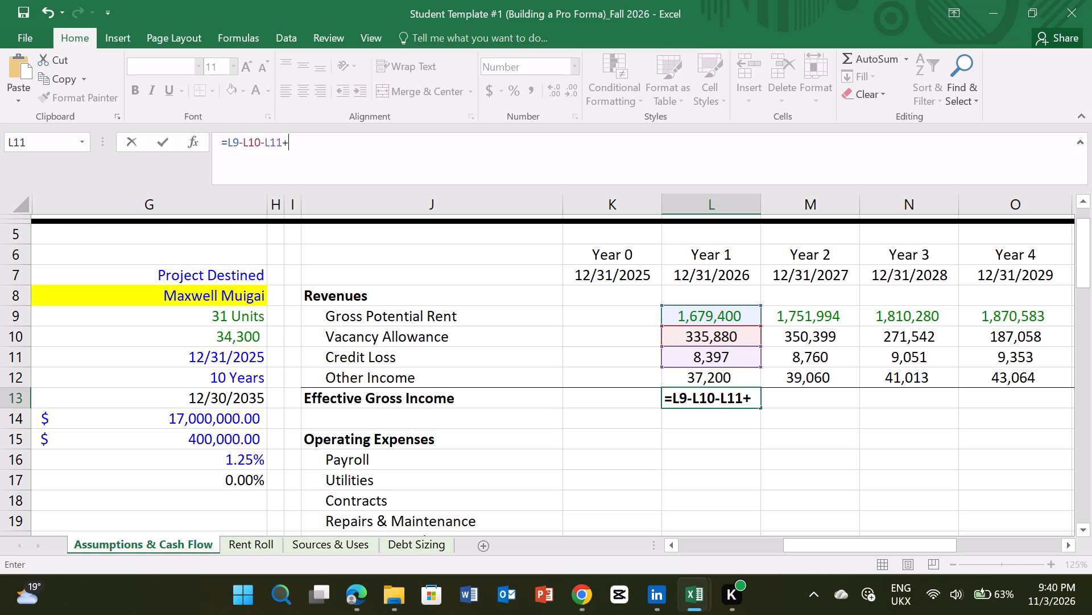
{"action": "left_click", "coordinate": [722, 381]}
{"action": "key", "text": "Return"}
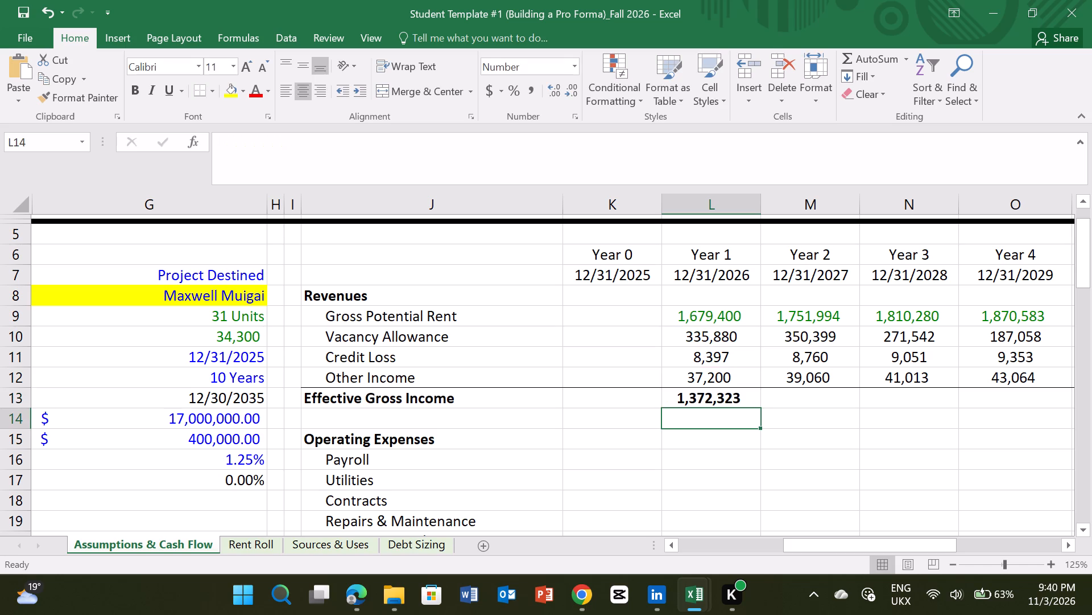
Fill the Year 1 Effective Gross Income formula in L13 across row 13 through Year 11, with the solution workbook alongside.
{"action": "left_click", "coordinate": [1031, 14]}
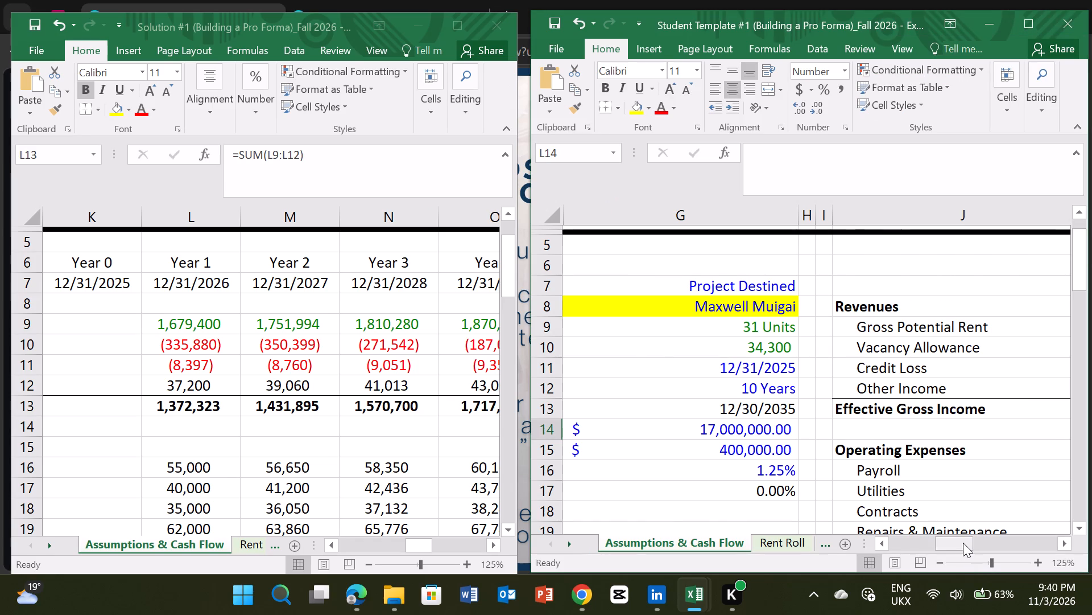
{"action": "left_click_drag", "start_coordinate": [962, 543], "coordinate": [987, 536]}
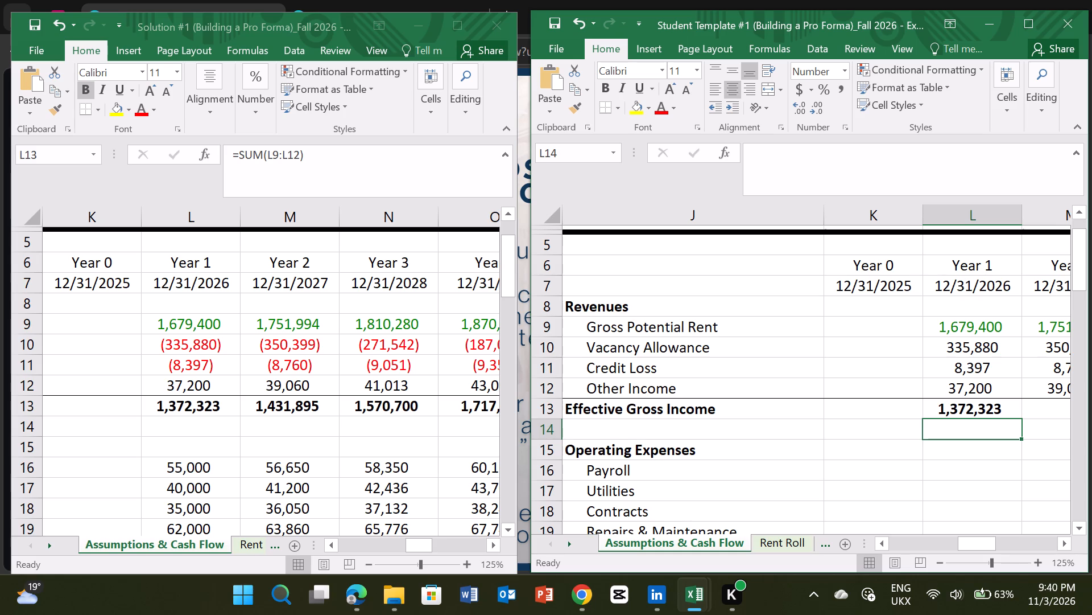
{"action": "left_click", "coordinate": [963, 409]}
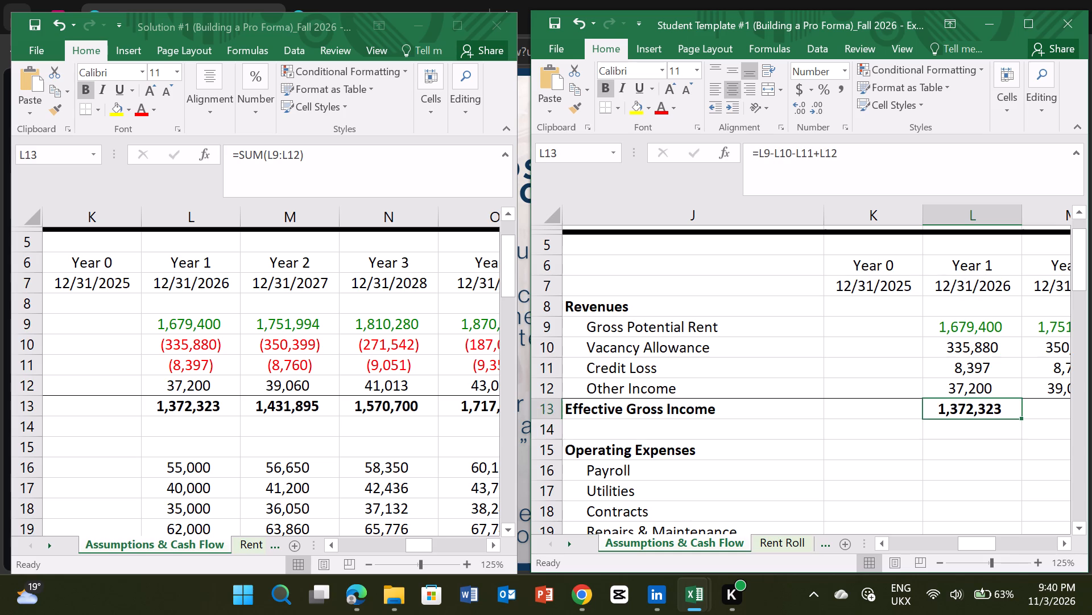
{"action": "left_click_drag", "start_coordinate": [1019, 417], "coordinate": [1066, 419]}
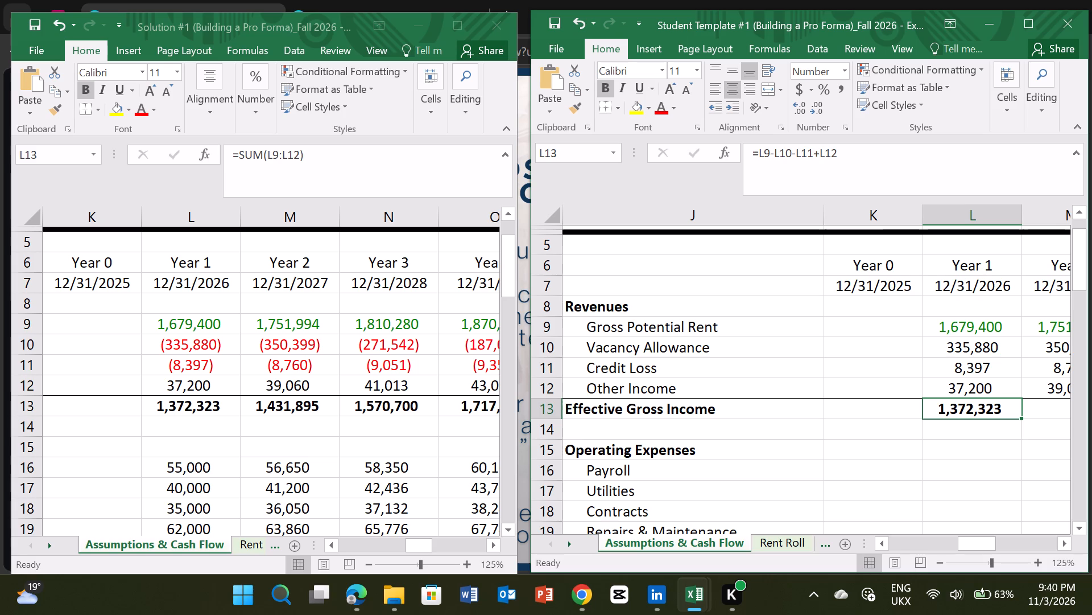
{"action": "left_click_drag", "start_coordinate": [1020, 417], "coordinate": [1048, 415]}
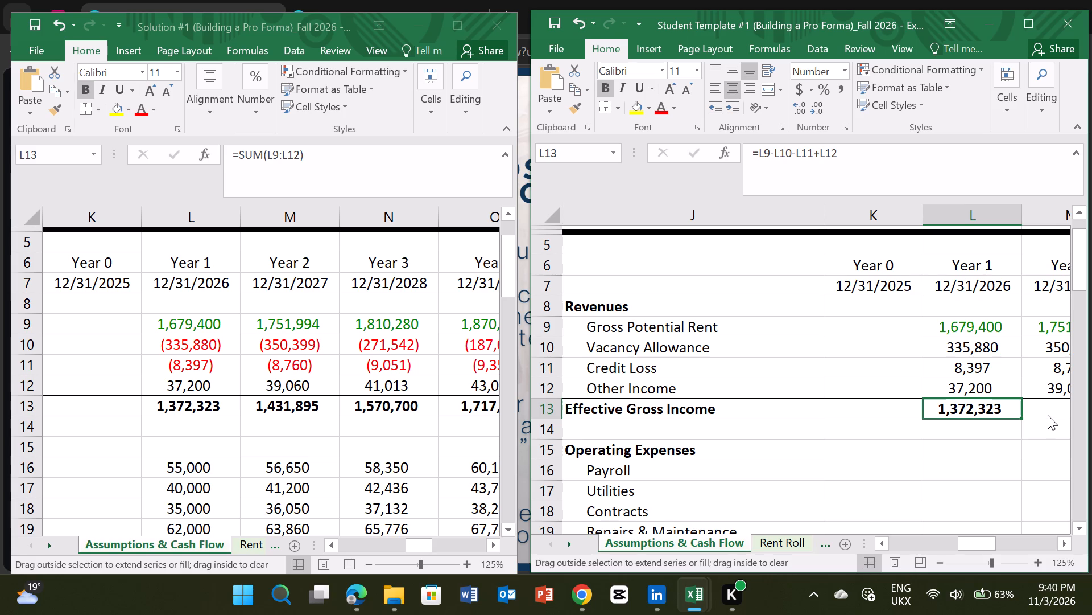
{"action": "left_click_drag", "start_coordinate": [1048, 415], "coordinate": [1066, 413]}
{"action": "left_click", "coordinate": [988, 540]}
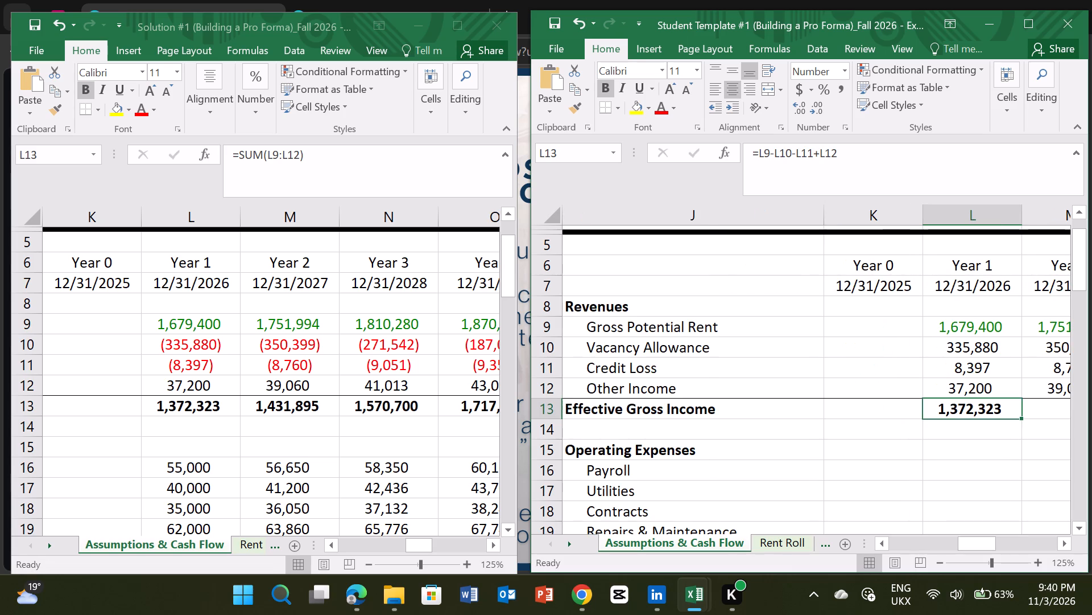
{"action": "left_click_drag", "start_coordinate": [1021, 417], "coordinate": [1056, 414]}
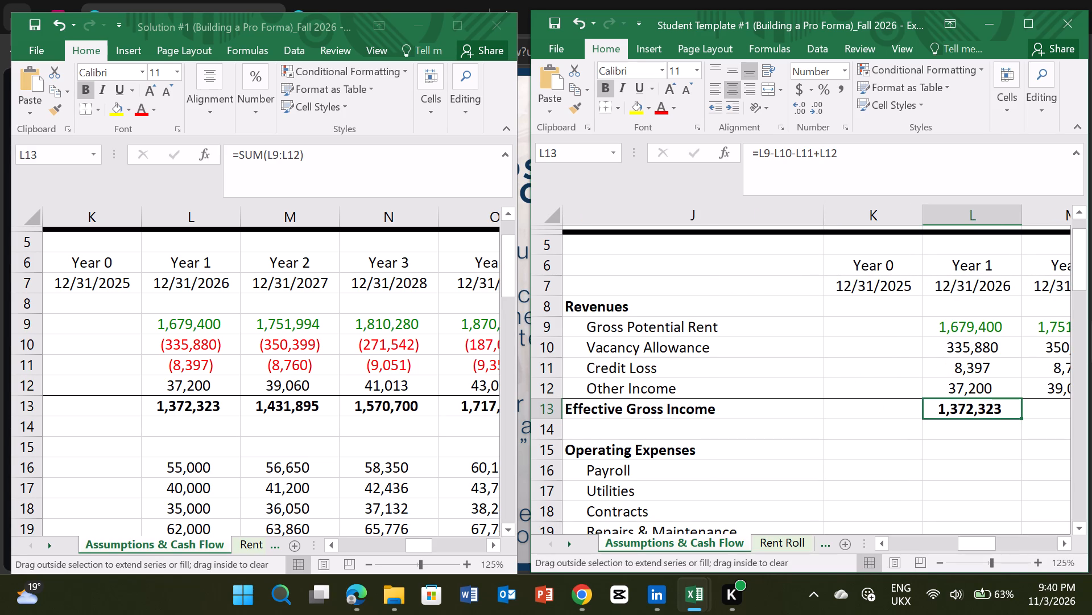
{"action": "left_click_drag", "start_coordinate": [1056, 414], "coordinate": [1057, 414]}
{"action": "left_click", "coordinate": [1063, 543]}
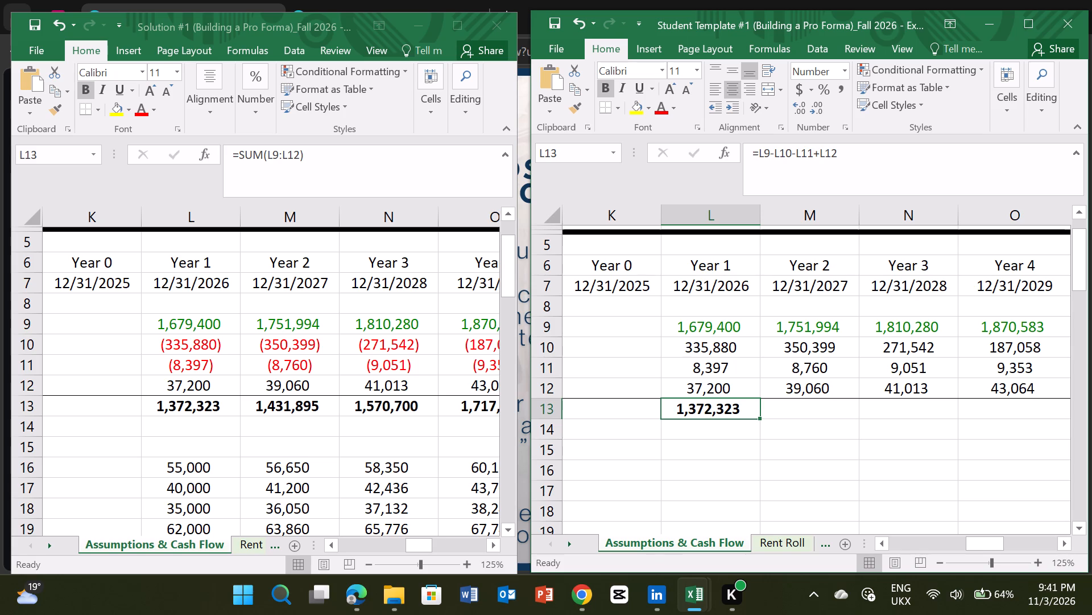
{"action": "left_click_drag", "start_coordinate": [758, 418], "coordinate": [777, 422]}
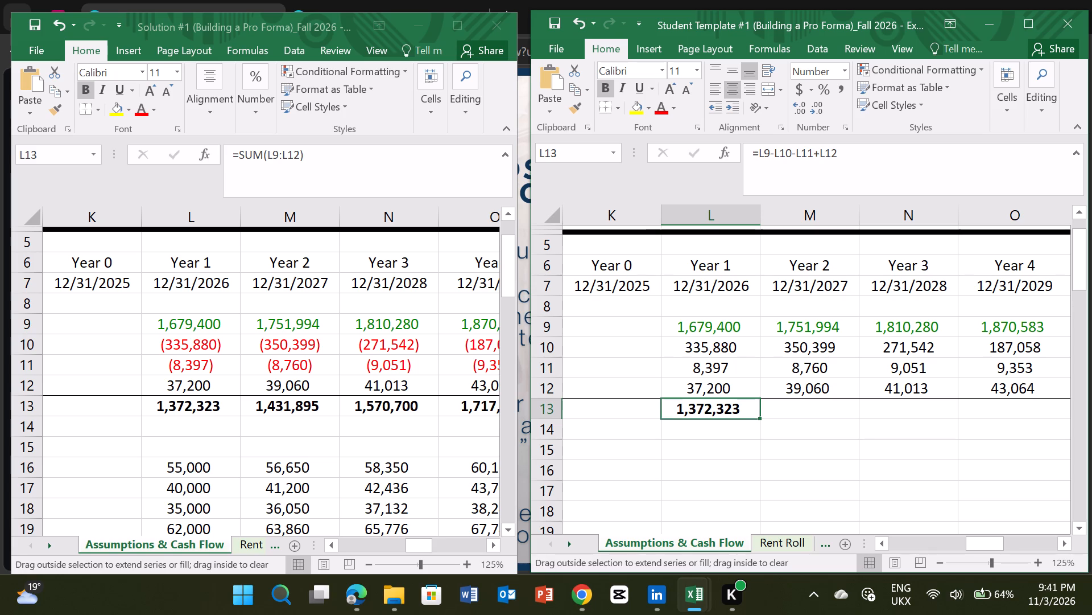
{"action": "left_click_drag", "start_coordinate": [777, 422], "coordinate": [839, 417]}
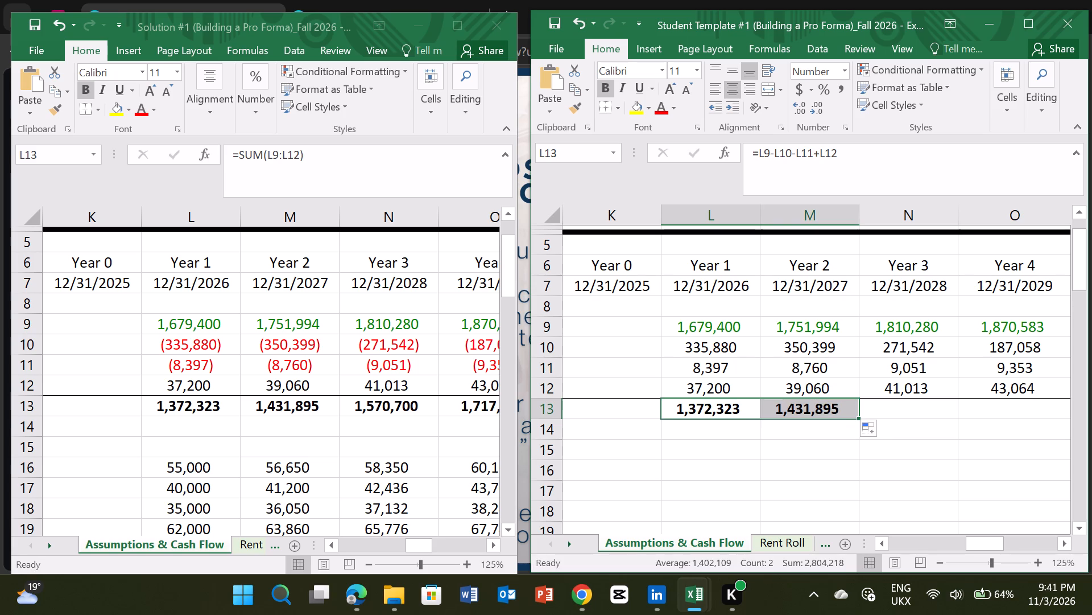
{"action": "left_click_drag", "start_coordinate": [858, 419], "coordinate": [965, 419]}
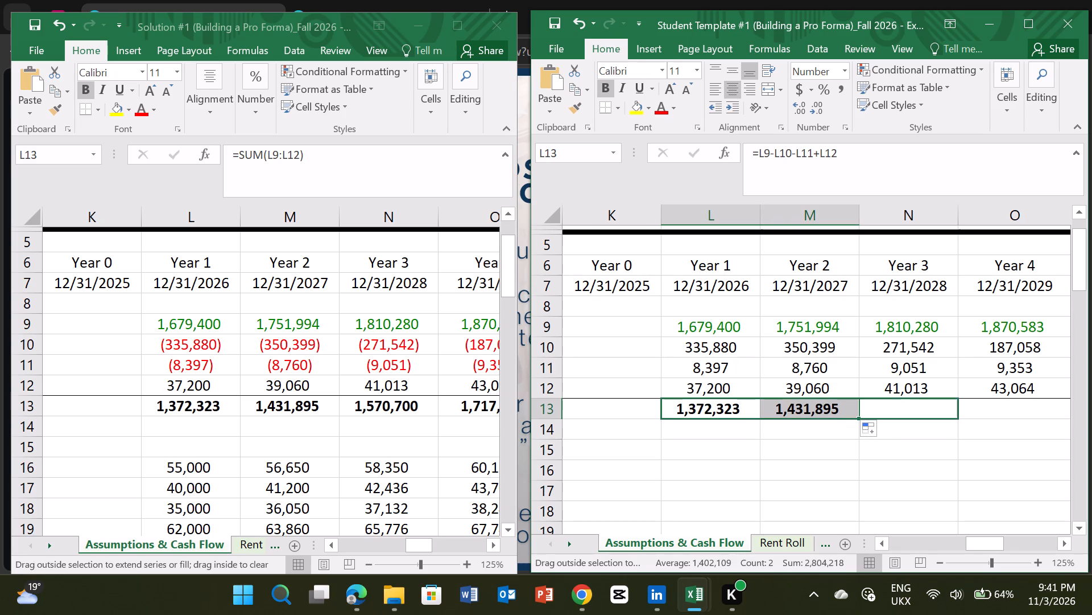
{"action": "left_click_drag", "start_coordinate": [965, 419], "coordinate": [1083, 417]}
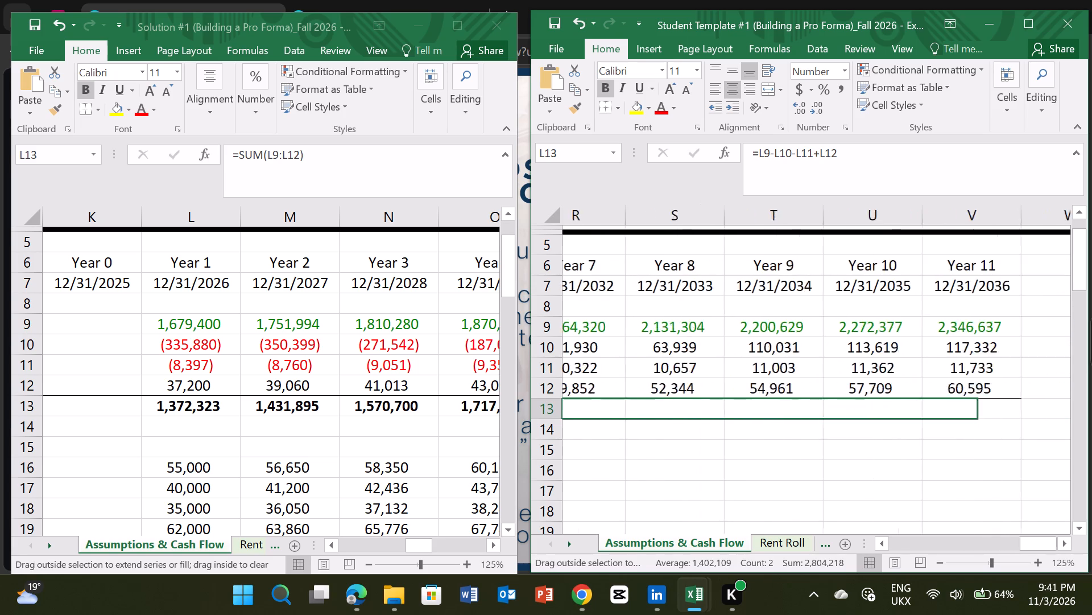
{"action": "left_click_drag", "start_coordinate": [1083, 417], "coordinate": [768, 419]}
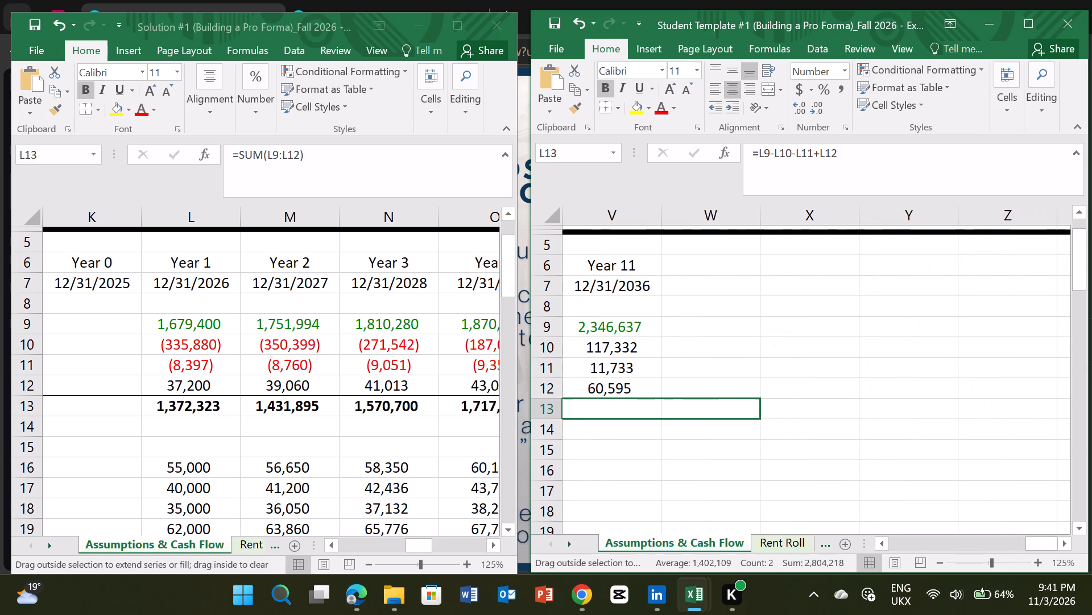
{"action": "left_click_drag", "start_coordinate": [768, 419], "coordinate": [685, 417]}
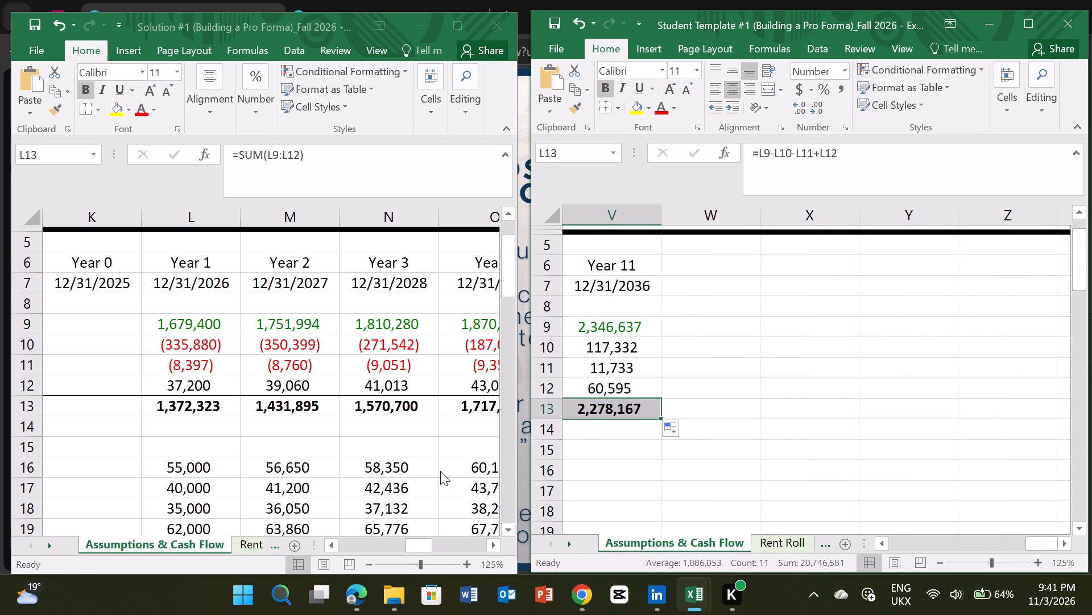
Compare the template's Effective Gross Income row with the solution workbook's values for the years through Year 11.
{"action": "left_click", "coordinate": [440, 471]}
{"action": "left_click_drag", "start_coordinate": [417, 548], "coordinate": [428, 544]}
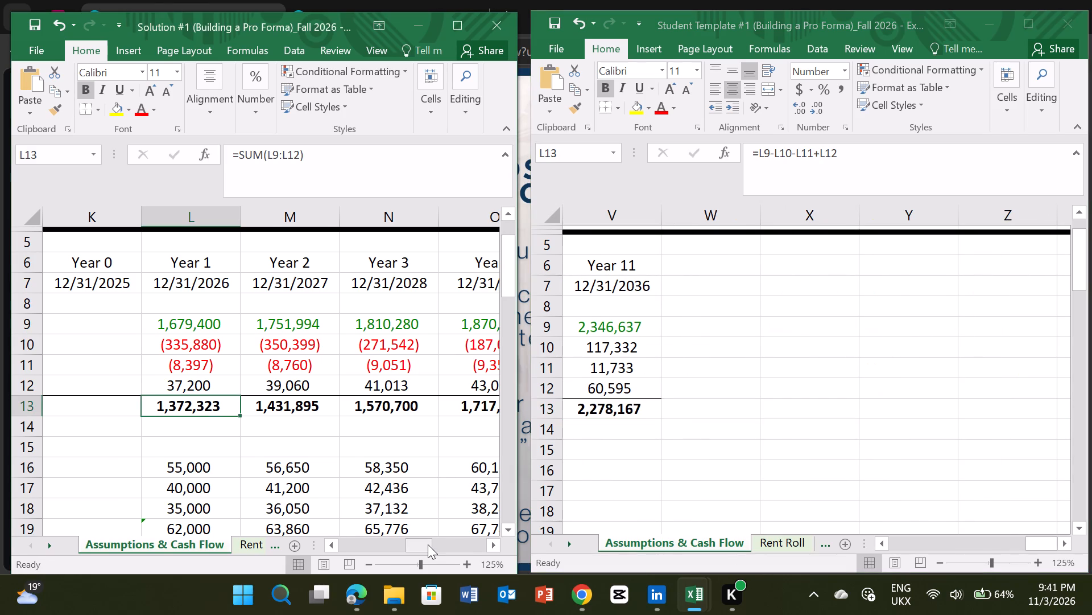
{"action": "left_click_drag", "start_coordinate": [428, 544], "coordinate": [476, 540]}
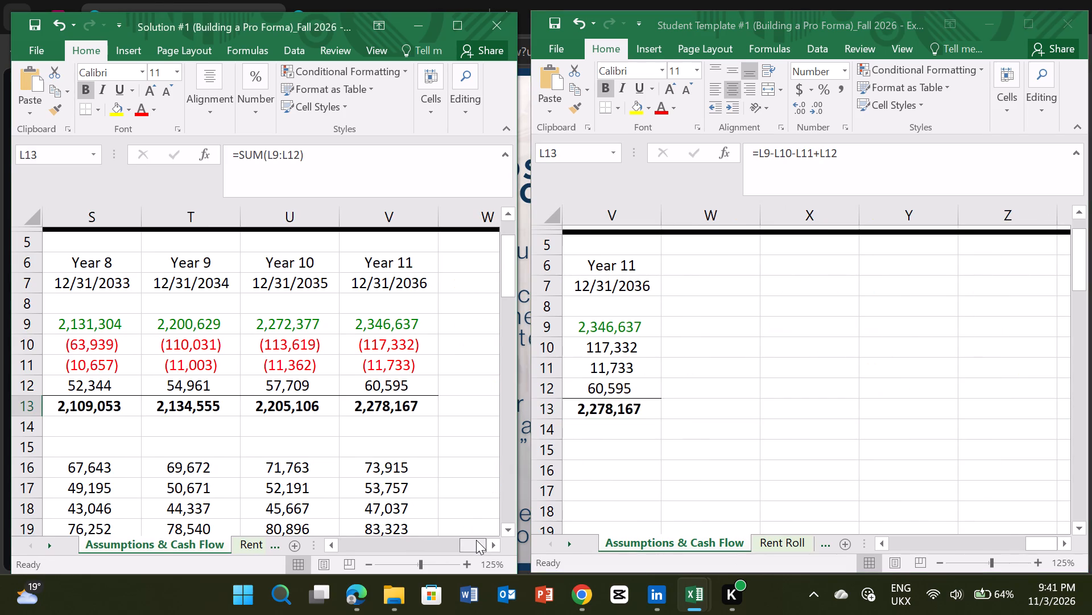
{"action": "left_click_drag", "start_coordinate": [476, 540], "coordinate": [451, 538]}
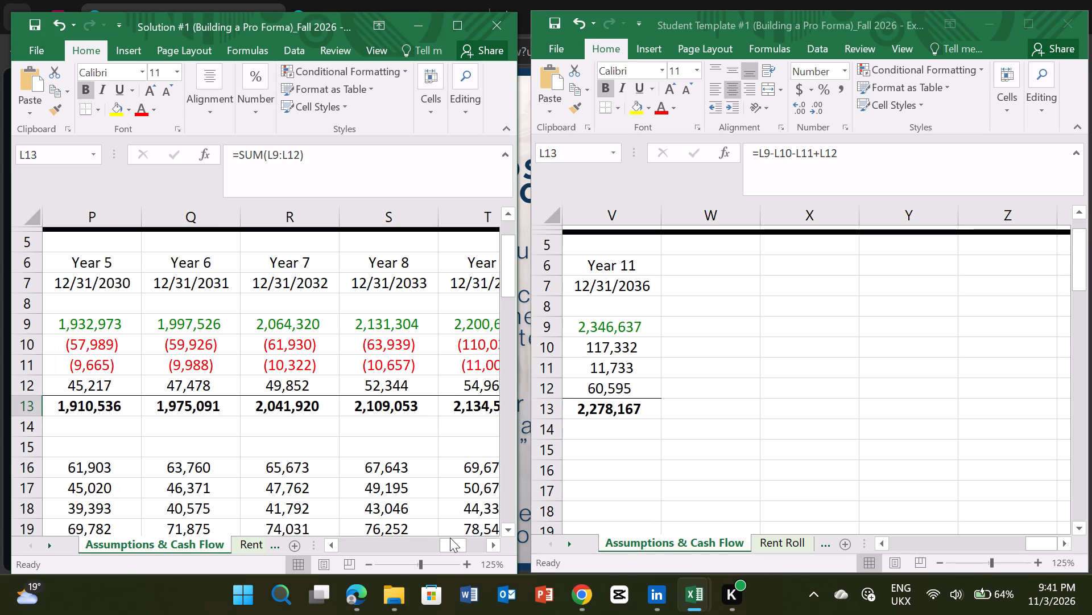
{"action": "left_click_drag", "start_coordinate": [1038, 547], "coordinate": [961, 546]}
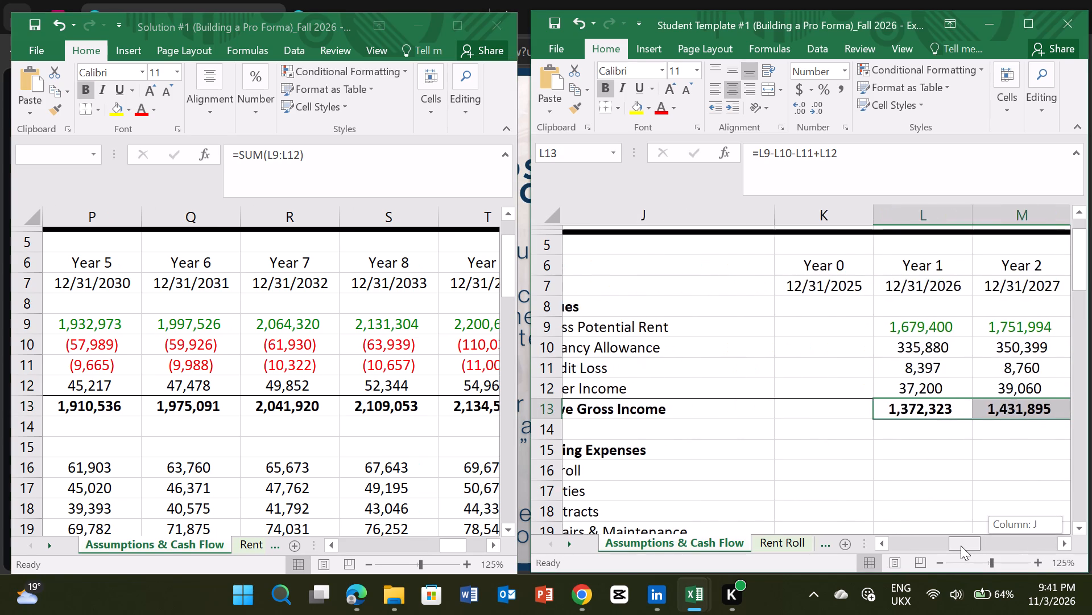
{"action": "left_click_drag", "start_coordinate": [961, 546], "coordinate": [958, 547]}
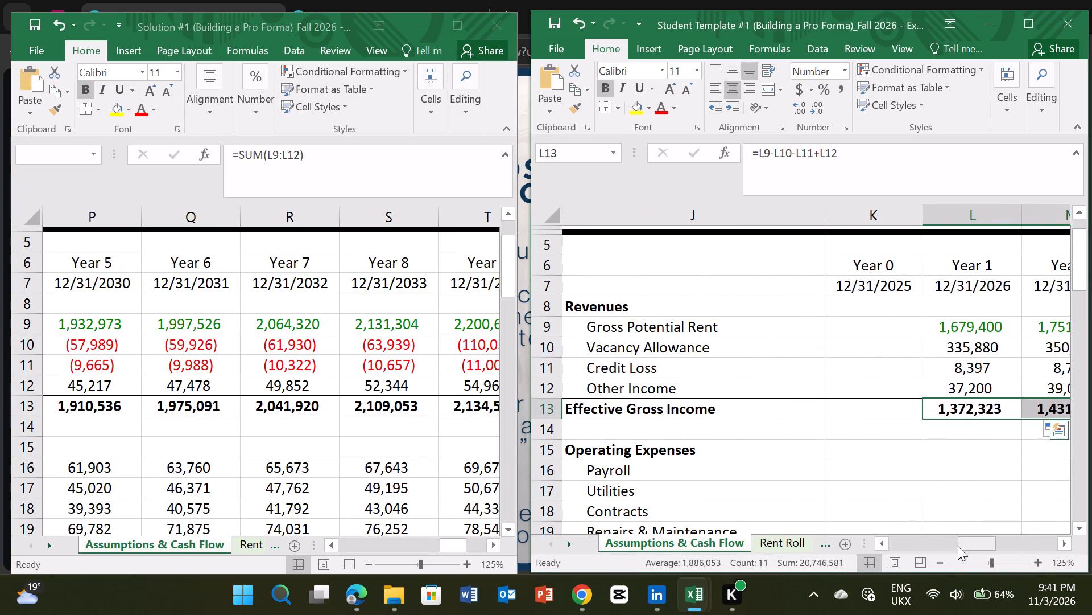
Switch to the Canva instructions in Edge and advance to the Step 3 (Cont'd) slide to read the OpEx and NOI instructions.
{"action": "left_click", "coordinate": [366, 600]}
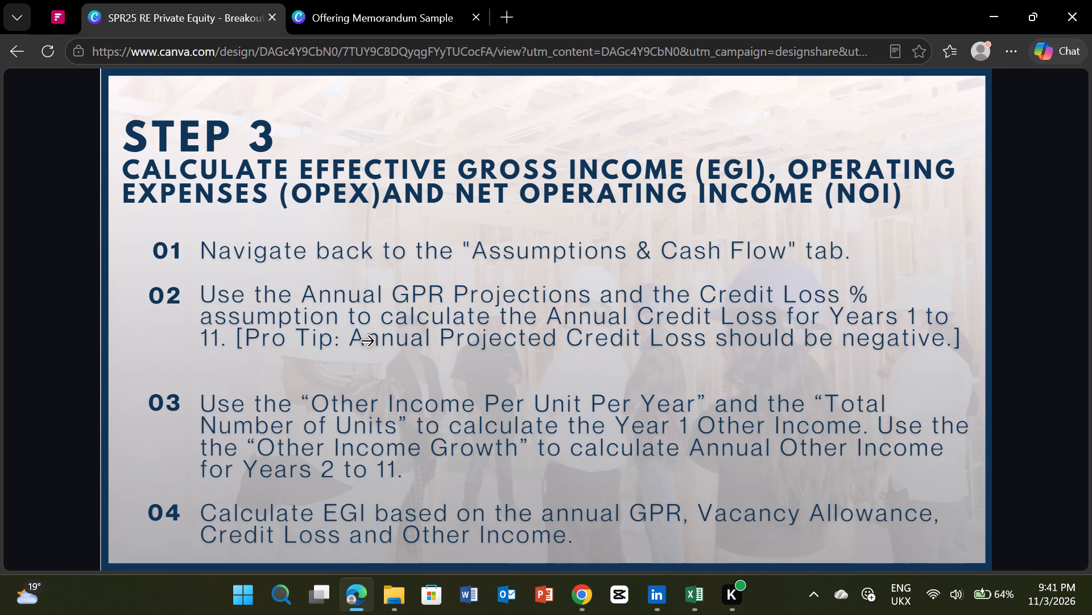
{"action": "left_click", "coordinate": [857, 465]}
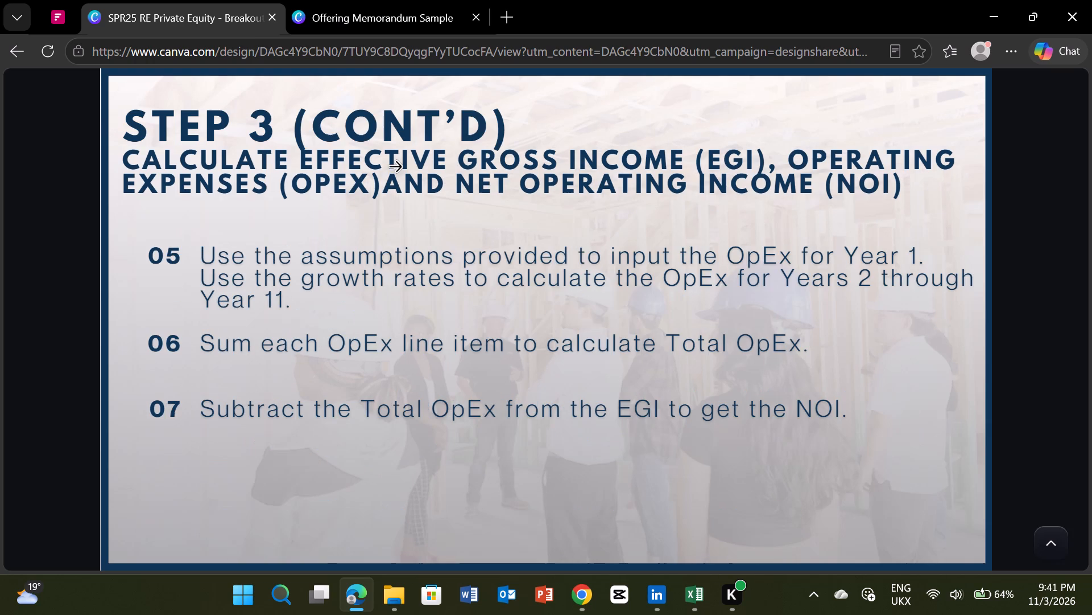
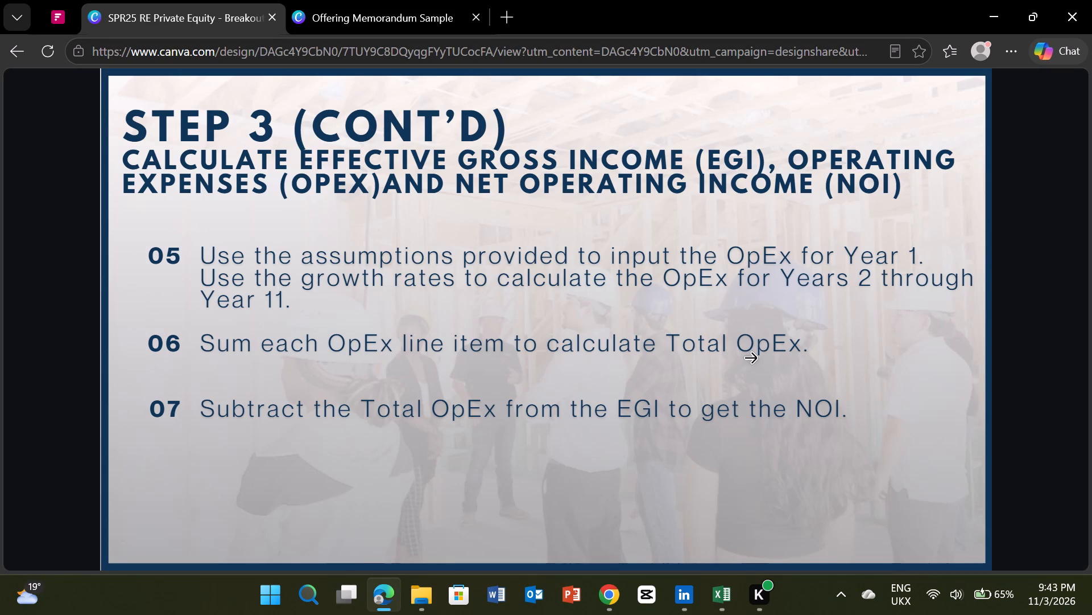
Switch back to the student template in Excel and review its operating expense rows and the Expense Assumptions in rows 25 to 35.
{"action": "left_click", "coordinate": [998, 26]}
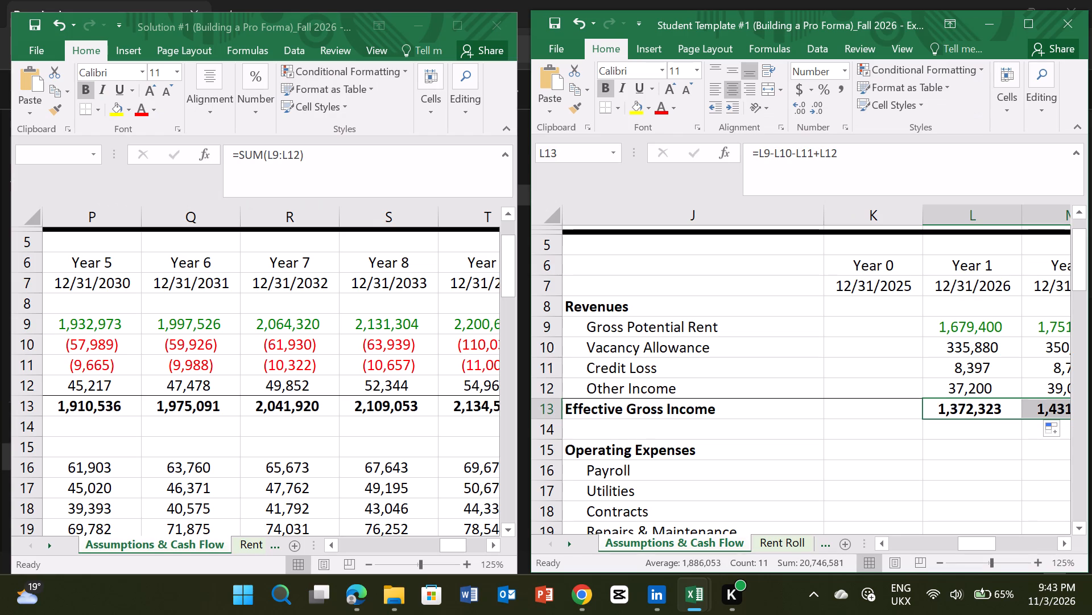
{"action": "scroll", "coordinate": [632, 465], "scroll_direction": "down", "scroll_amount": 2}
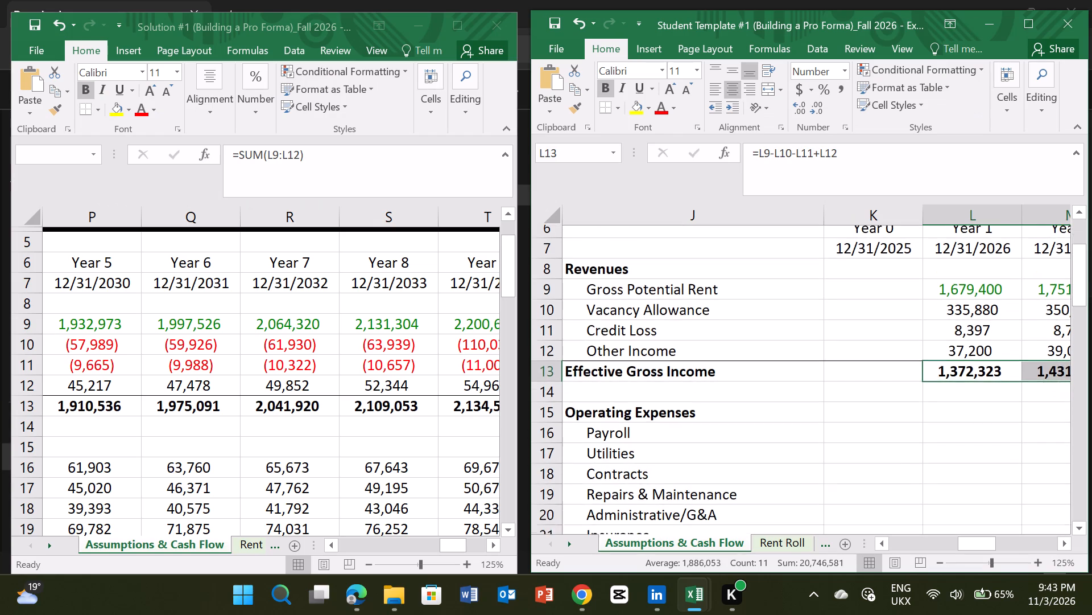
{"action": "scroll", "coordinate": [632, 465], "scroll_direction": "down", "scroll_amount": 2}
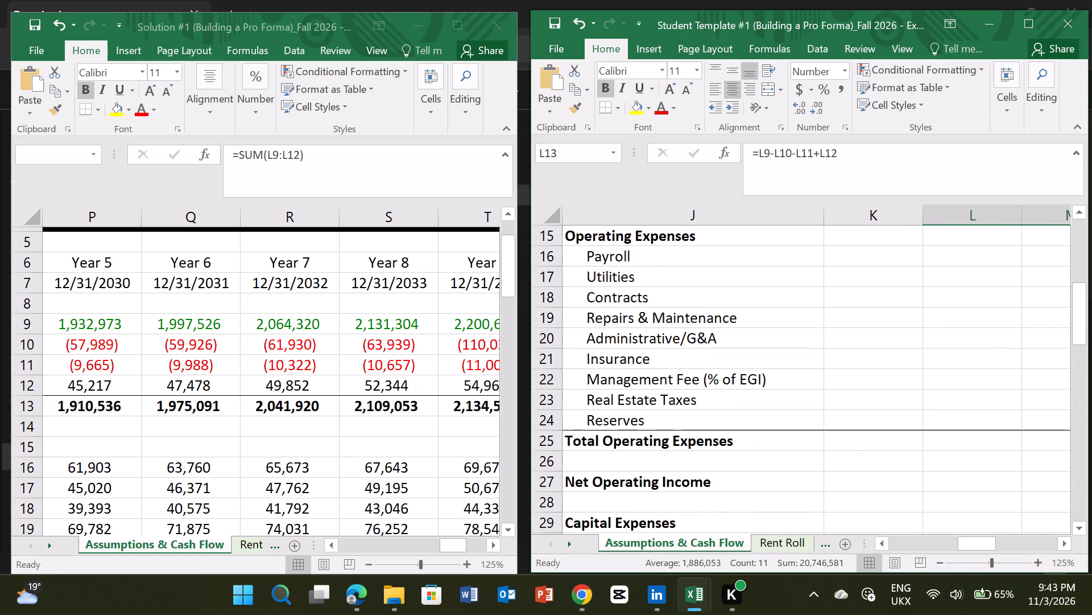
{"action": "scroll", "coordinate": [717, 436], "scroll_direction": "up", "scroll_amount": 1}
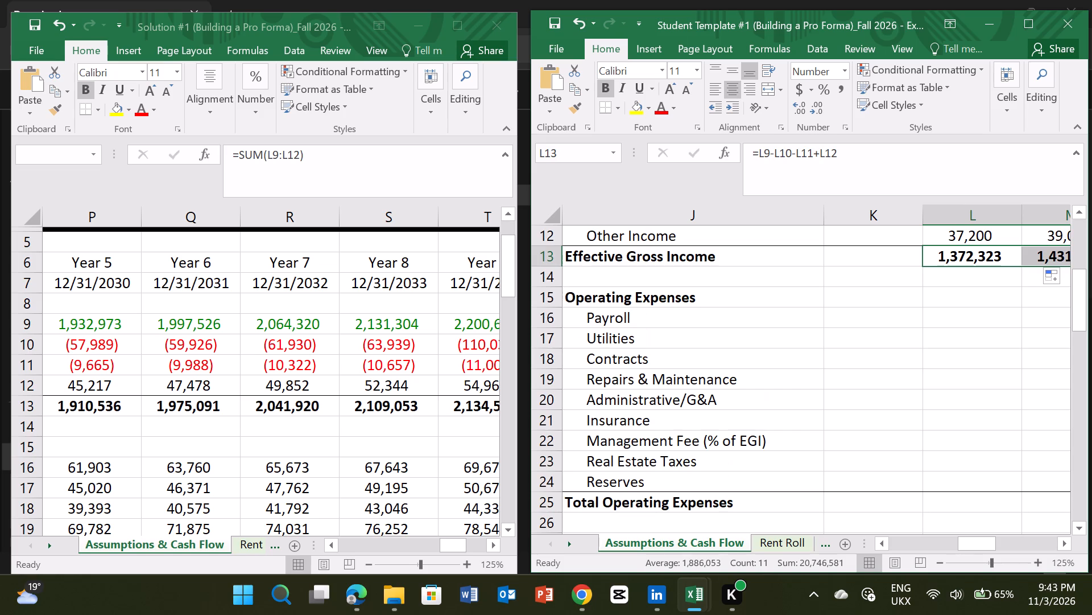
{"action": "left_click", "coordinate": [1023, 35]}
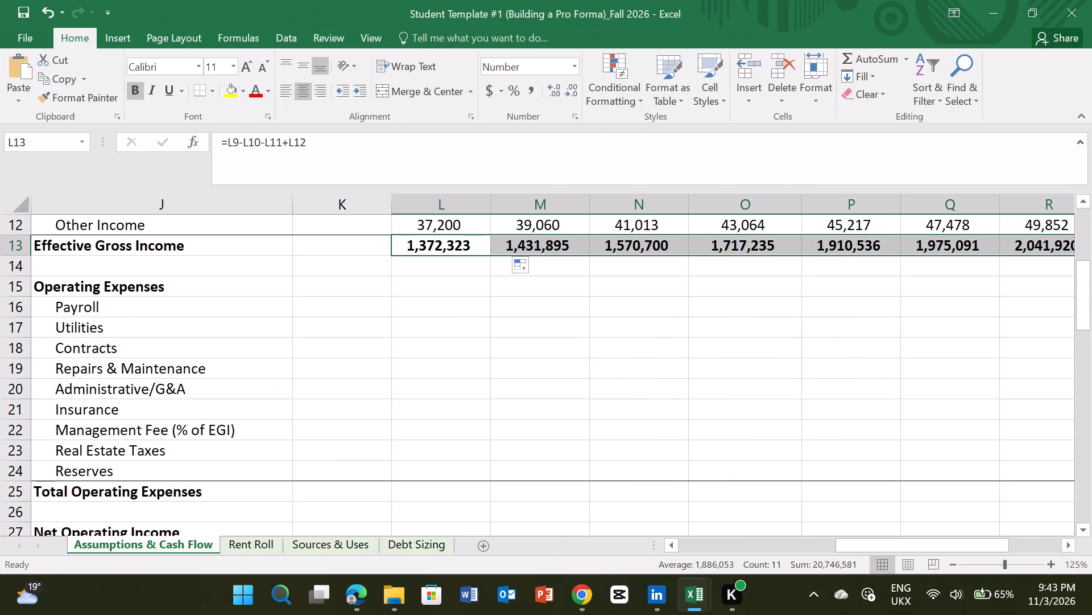
{"action": "left_click_drag", "start_coordinate": [887, 545], "coordinate": [796, 539]}
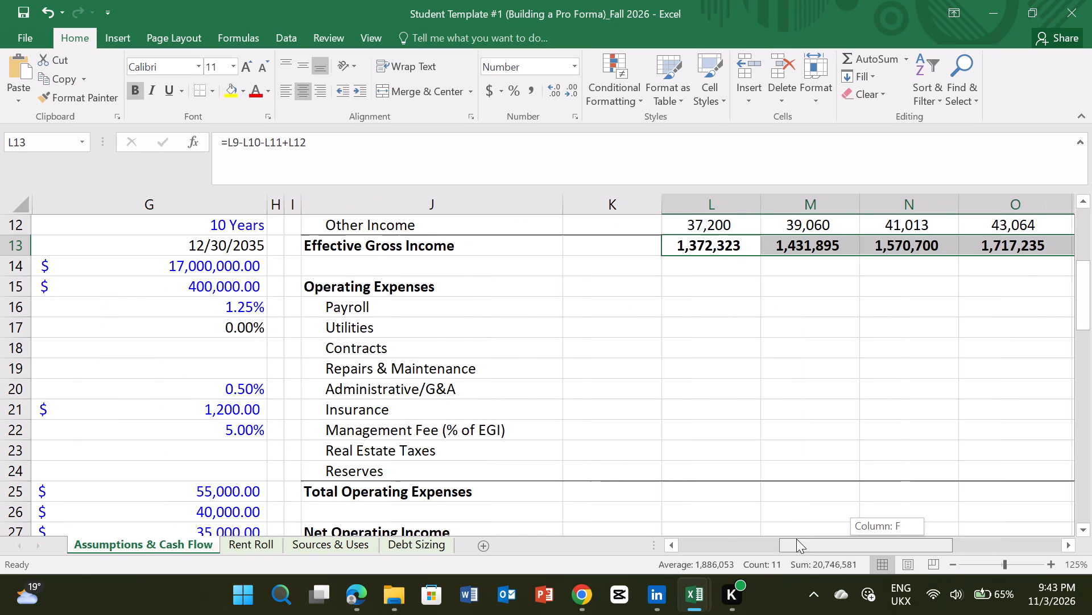
{"action": "left_click_drag", "start_coordinate": [796, 539], "coordinate": [752, 533]}
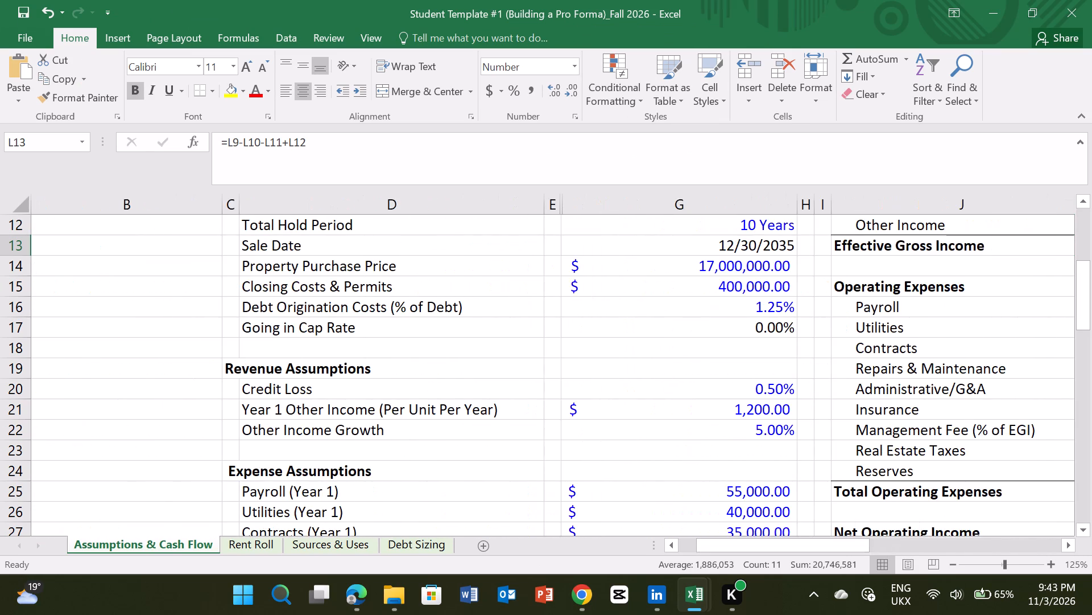
{"action": "scroll", "coordinate": [349, 440], "scroll_direction": "down", "scroll_amount": 2}
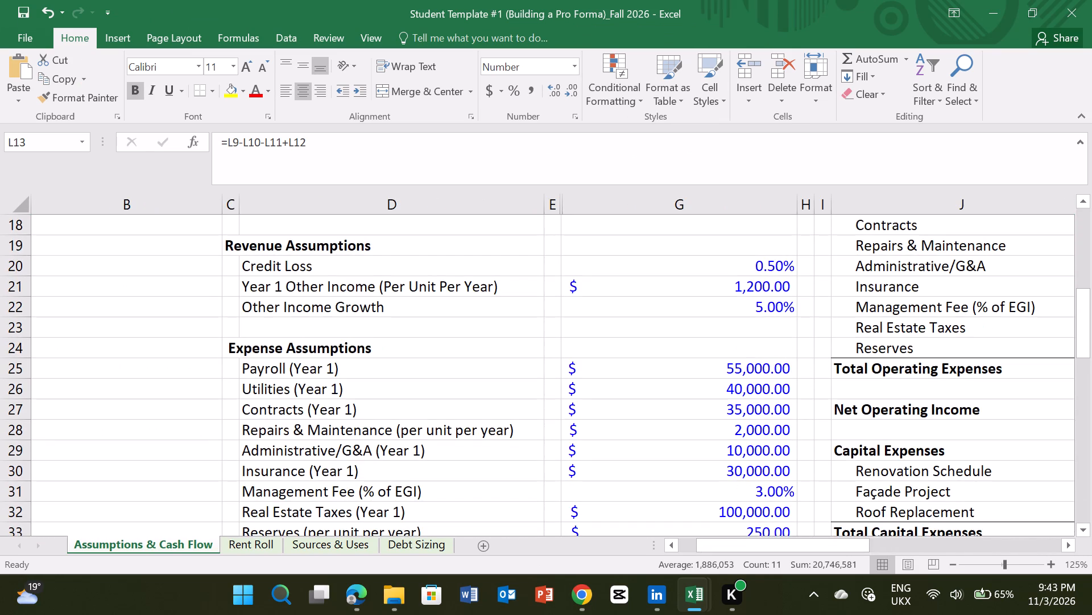
{"action": "scroll", "coordinate": [349, 440], "scroll_direction": "up", "scroll_amount": 1}
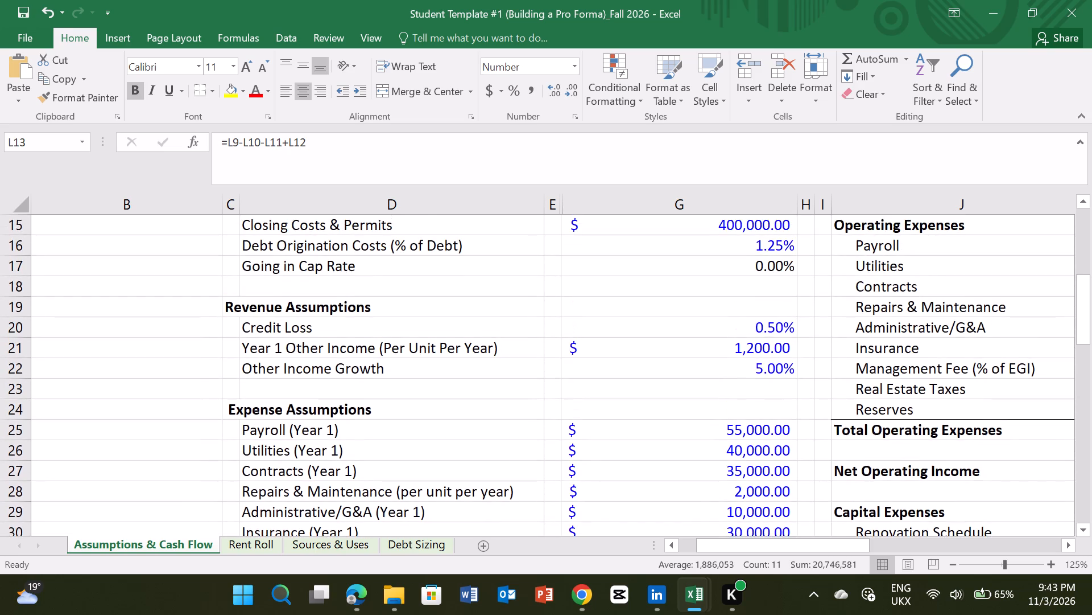
{"action": "scroll", "coordinate": [349, 440], "scroll_direction": "down", "scroll_amount": 1}
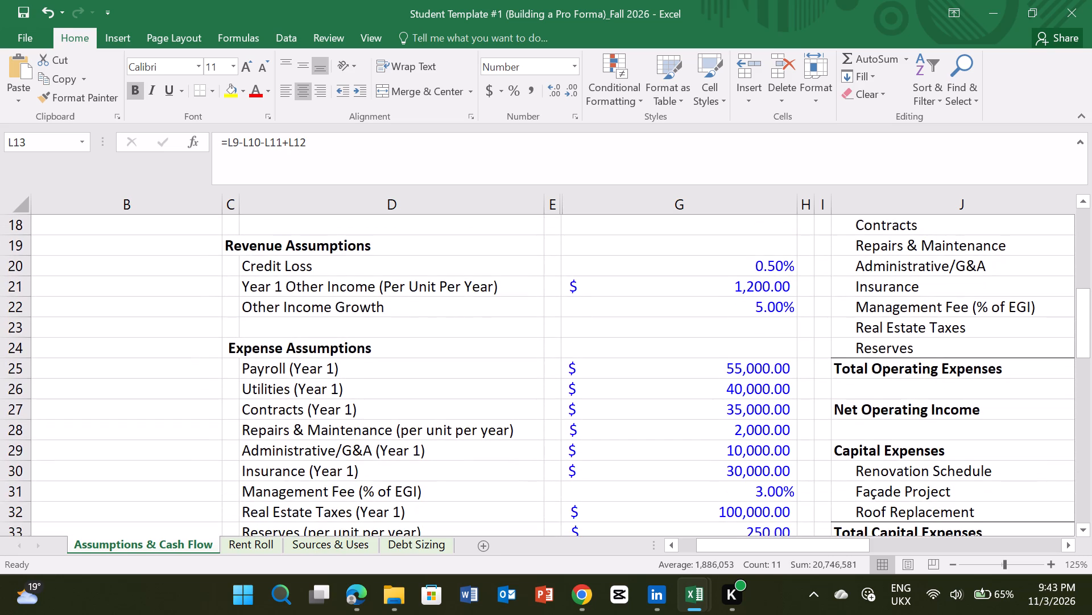
{"action": "scroll", "coordinate": [349, 440], "scroll_direction": "up", "scroll_amount": 1}
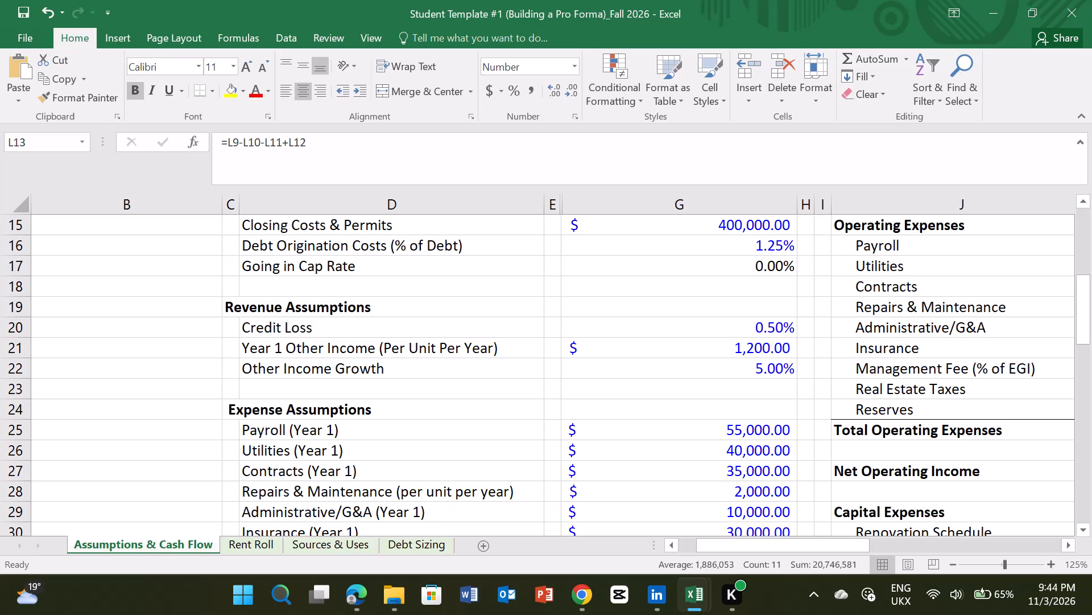
{"action": "scroll", "coordinate": [349, 441], "scroll_direction": "down", "scroll_amount": 1}
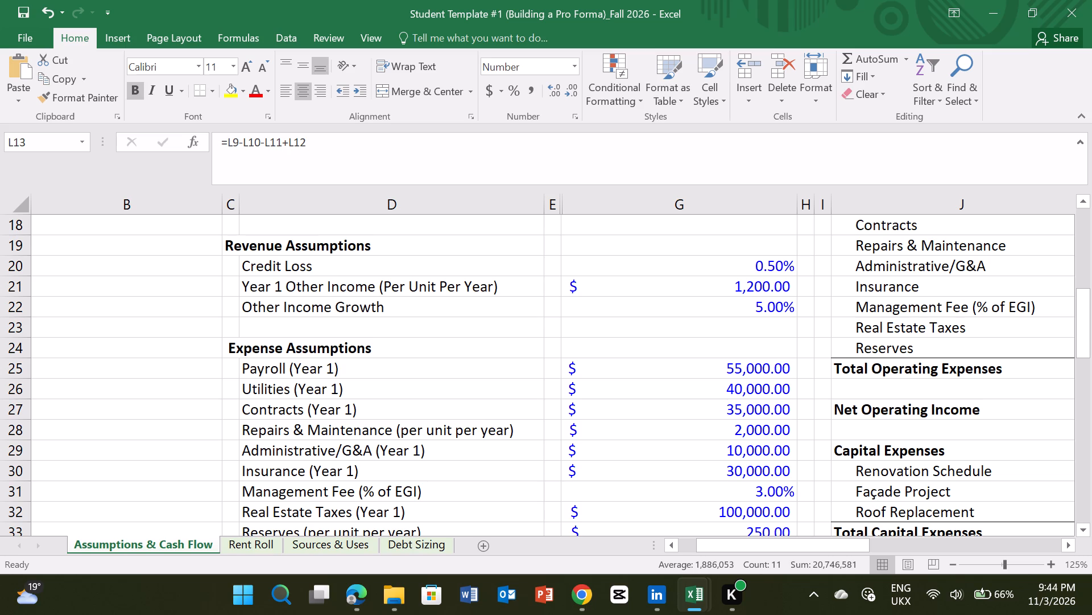
{"action": "scroll", "coordinate": [378, 444], "scroll_direction": "down", "scroll_amount": 1}
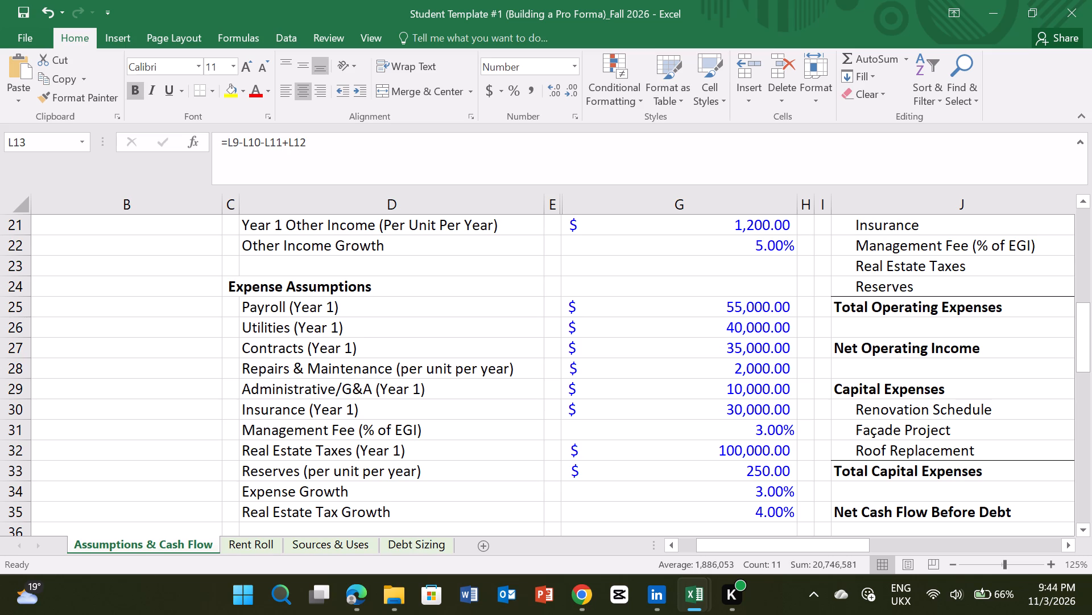
Examine the solution workbook's assumptions and operating expense rows, and inspect the Year 1 Payroll formula in L16.
{"action": "left_click", "coordinate": [1024, 3]}
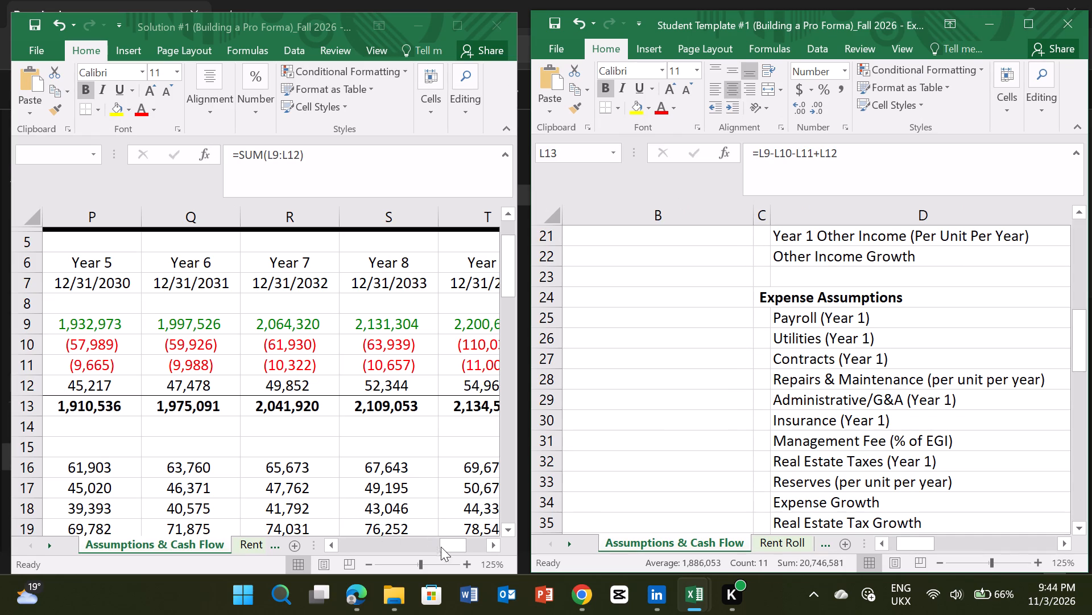
{"action": "left_click_drag", "start_coordinate": [447, 545], "coordinate": [404, 539]}
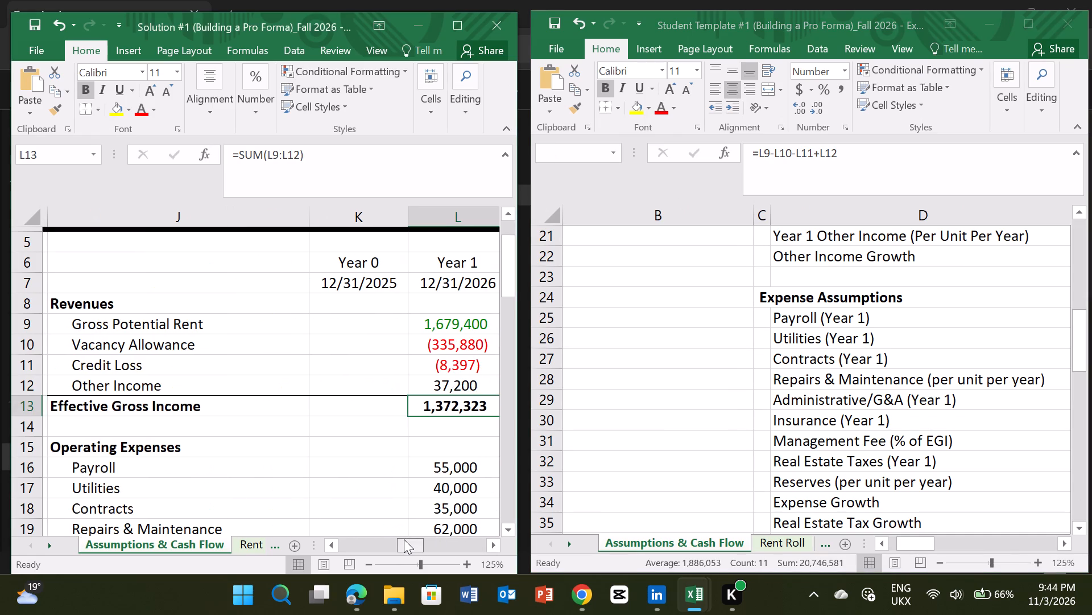
{"action": "left_click_drag", "start_coordinate": [404, 539], "coordinate": [399, 538]}
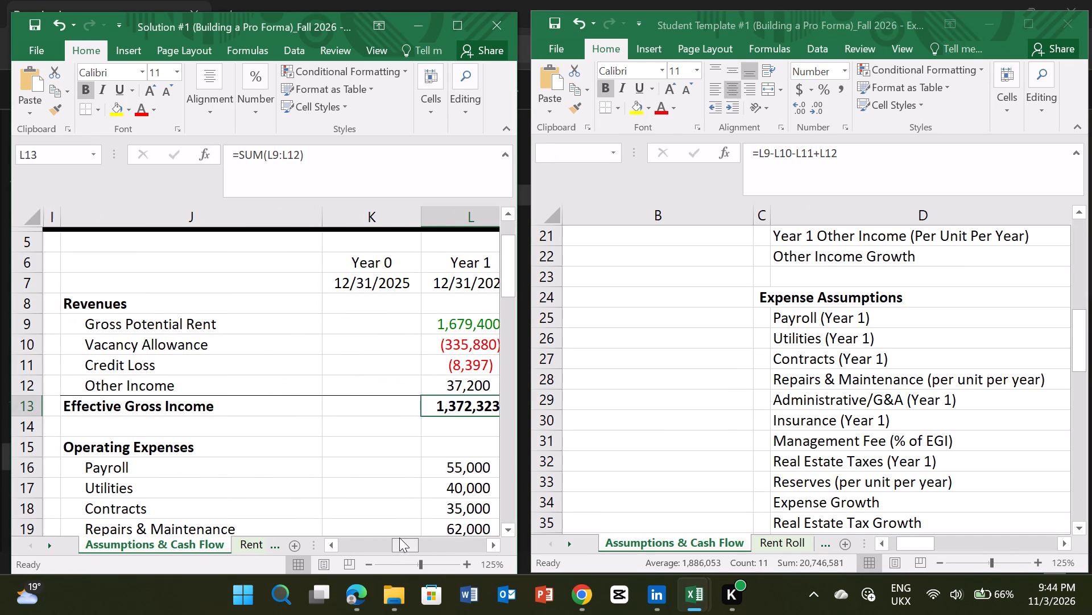
{"action": "left_click_drag", "start_coordinate": [399, 538], "coordinate": [399, 538]}
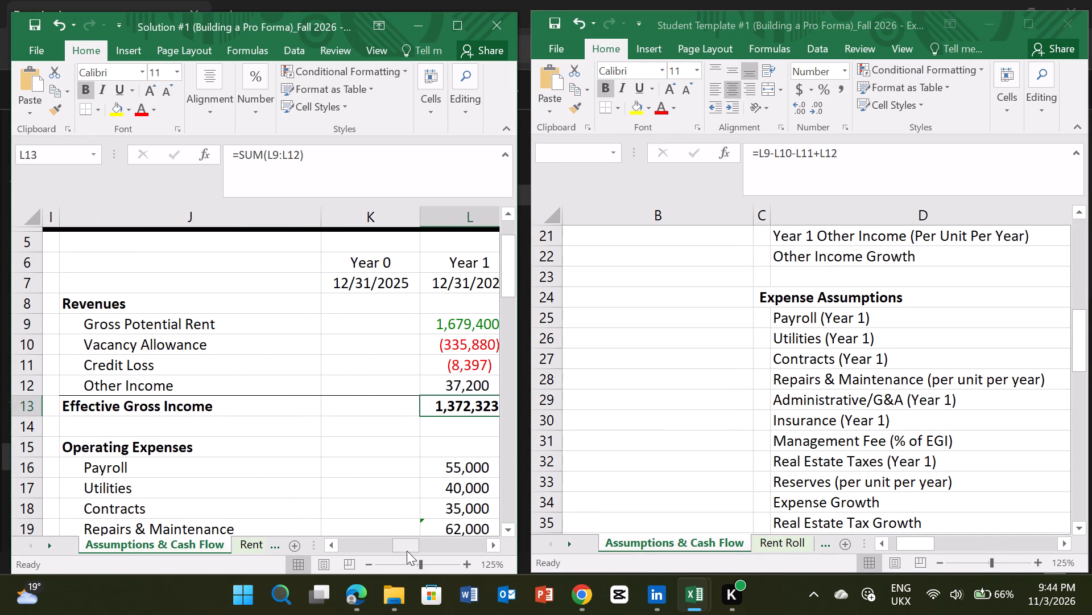
{"action": "left_click_drag", "start_coordinate": [406, 548], "coordinate": [374, 539]}
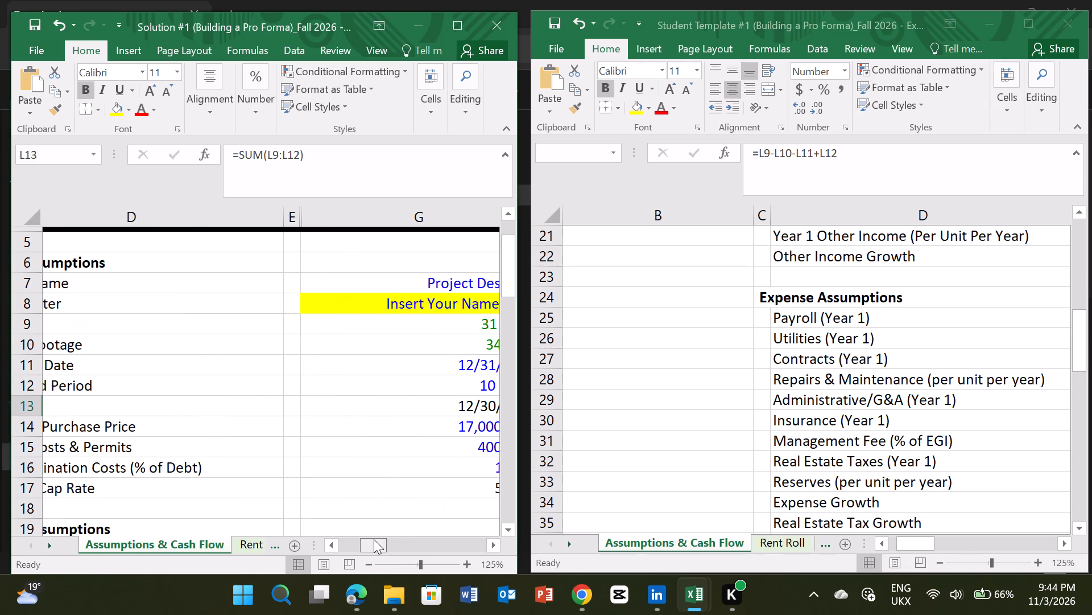
{"action": "left_click_drag", "start_coordinate": [374, 539], "coordinate": [373, 539]}
{"action": "scroll", "coordinate": [237, 458], "scroll_direction": "down", "scroll_amount": 3}
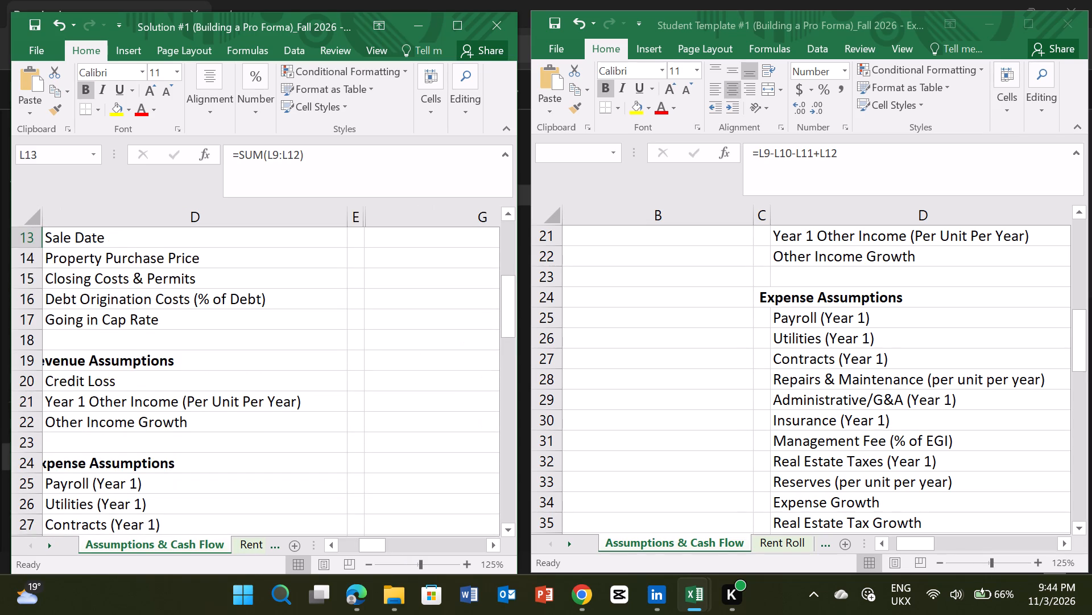
{"action": "scroll", "coordinate": [237, 460], "scroll_direction": "down", "scroll_amount": 1}
{"action": "left_click_drag", "start_coordinate": [378, 546], "coordinate": [312, 538]}
{"action": "left_click_drag", "start_coordinate": [350, 544], "coordinate": [377, 542]}
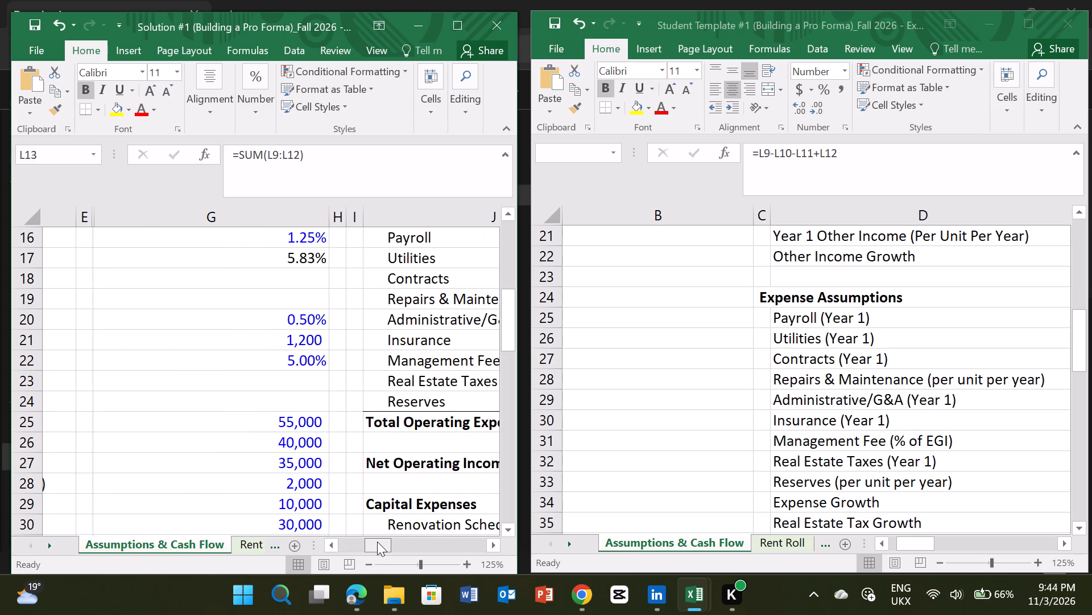
{"action": "left_click_drag", "start_coordinate": [377, 542], "coordinate": [379, 540]}
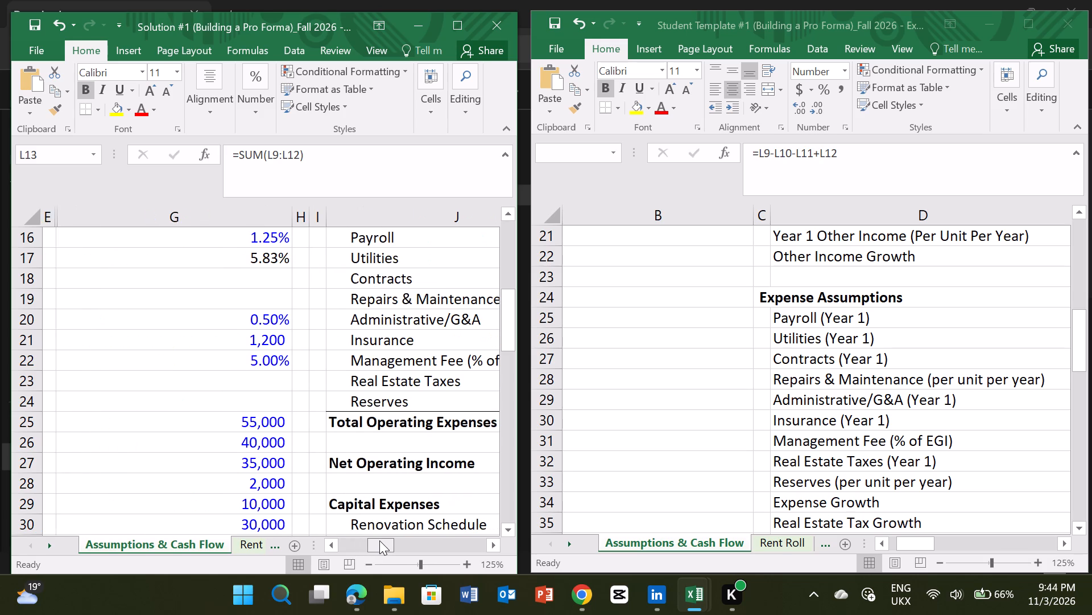
{"action": "left_click_drag", "start_coordinate": [379, 540], "coordinate": [380, 540]}
{"action": "scroll", "coordinate": [383, 424], "scroll_direction": "up", "scroll_amount": 2}
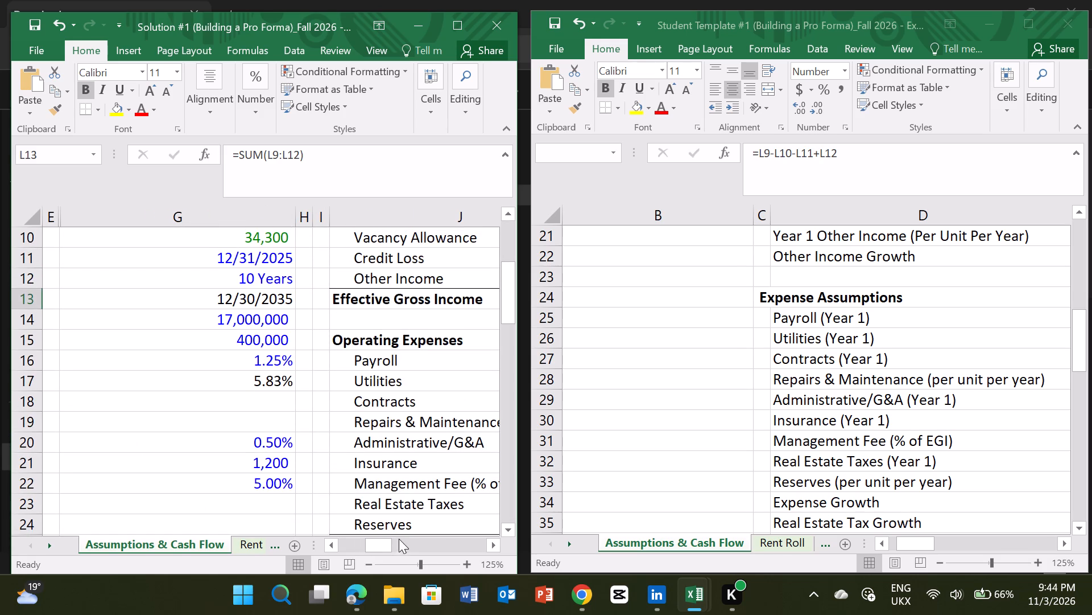
{"action": "left_click_drag", "start_coordinate": [387, 544], "coordinate": [425, 532]}
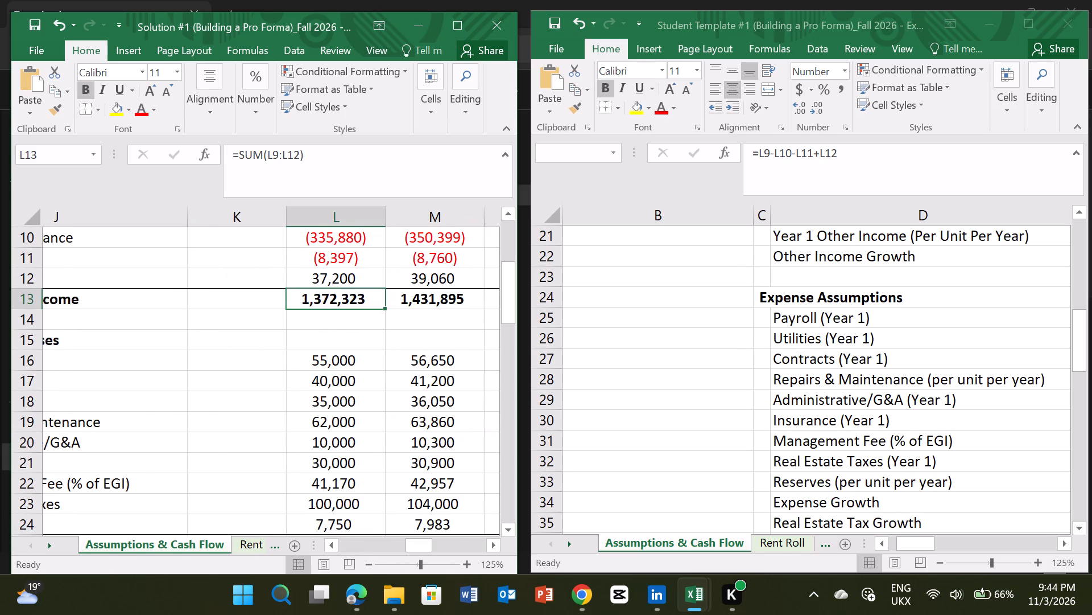
{"action": "left_click", "coordinate": [200, 363]}
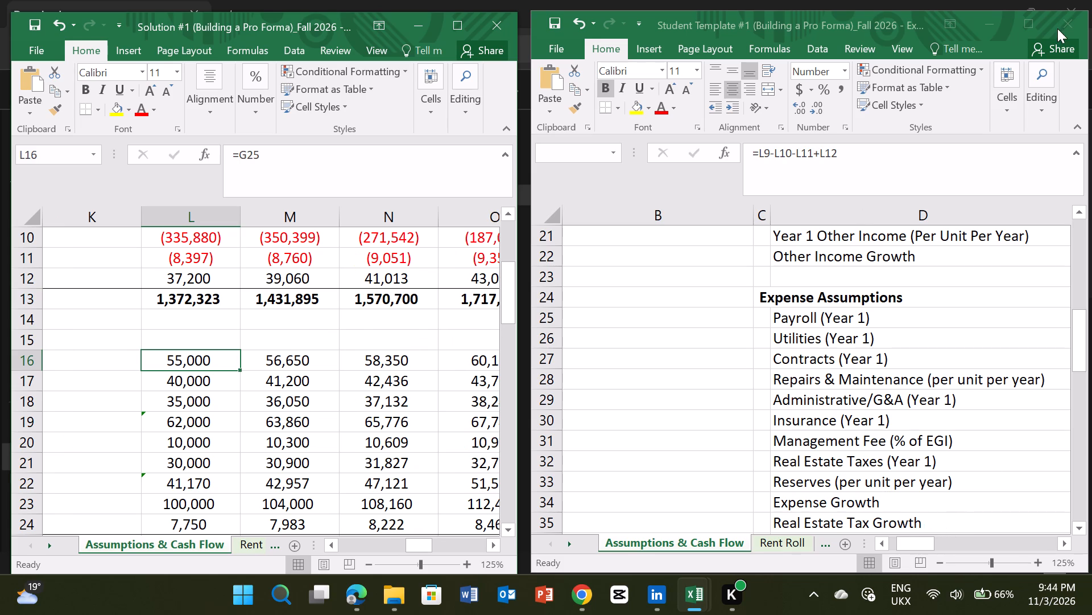
In the maximized student template, link the Payroll operating expense in K16 to the Year 1 assumption with =G25.
{"action": "left_click", "coordinate": [1023, 20]}
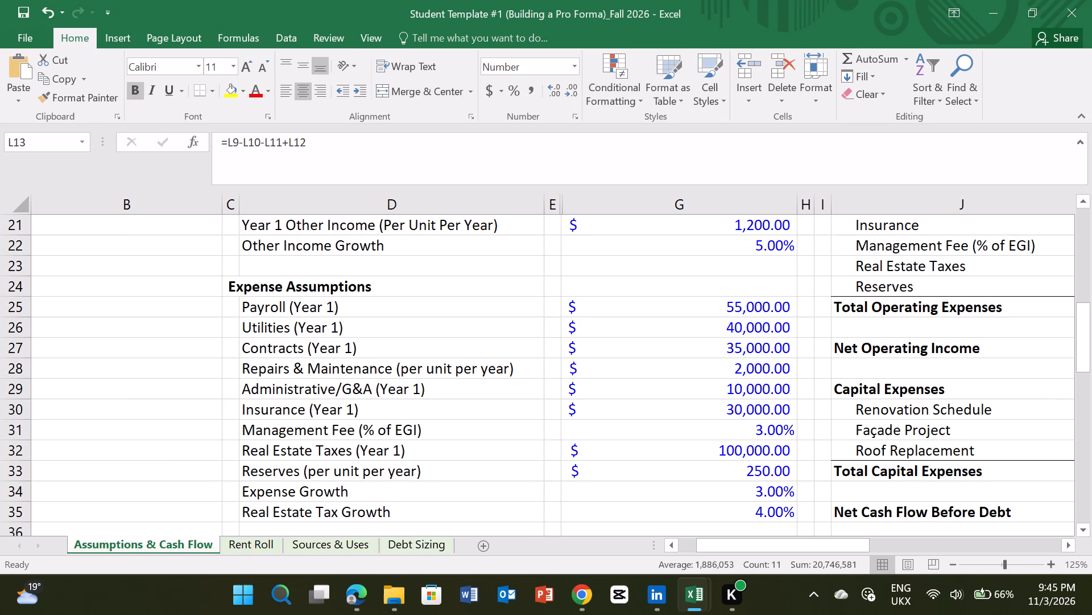
{"action": "scroll", "coordinate": [649, 472], "scroll_direction": "up", "scroll_amount": 1}
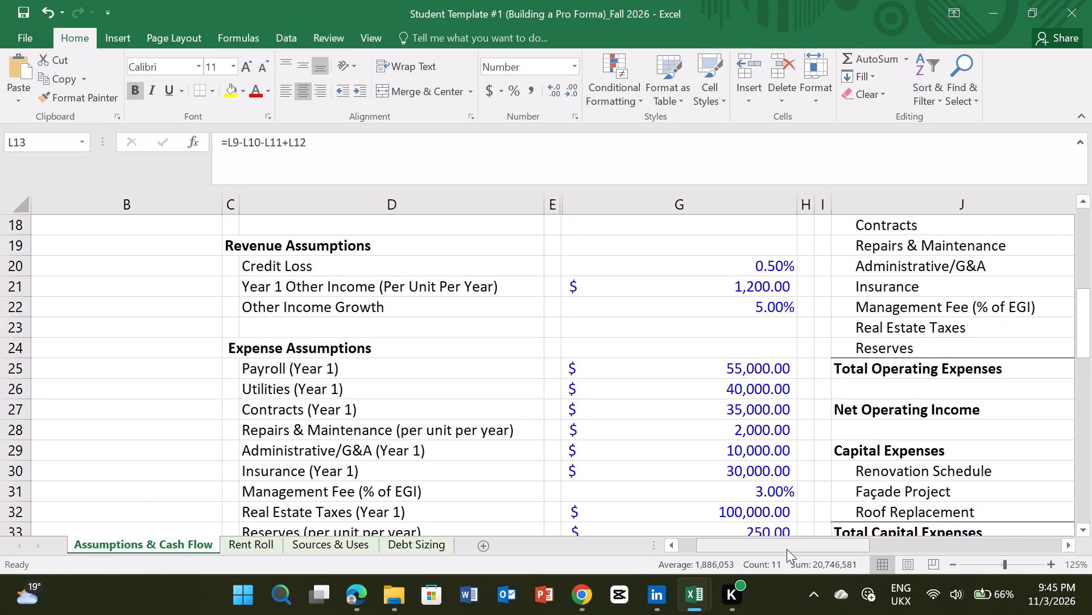
{"action": "left_click_drag", "start_coordinate": [787, 545], "coordinate": [808, 543]}
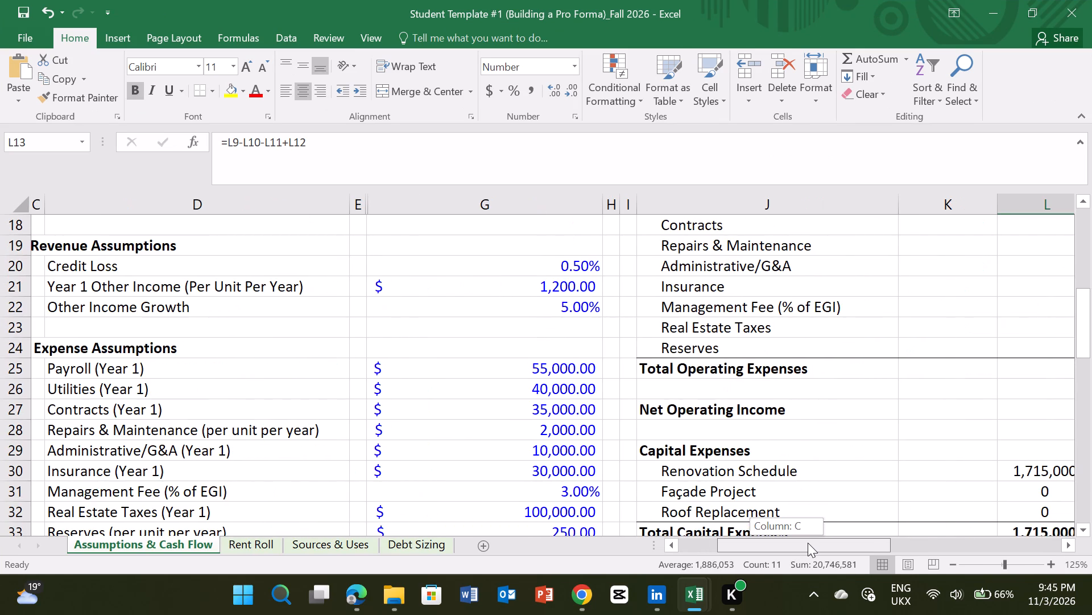
{"action": "left_click_drag", "start_coordinate": [808, 543], "coordinate": [829, 543]}
{"action": "scroll", "coordinate": [821, 465], "scroll_direction": "up", "scroll_amount": 2}
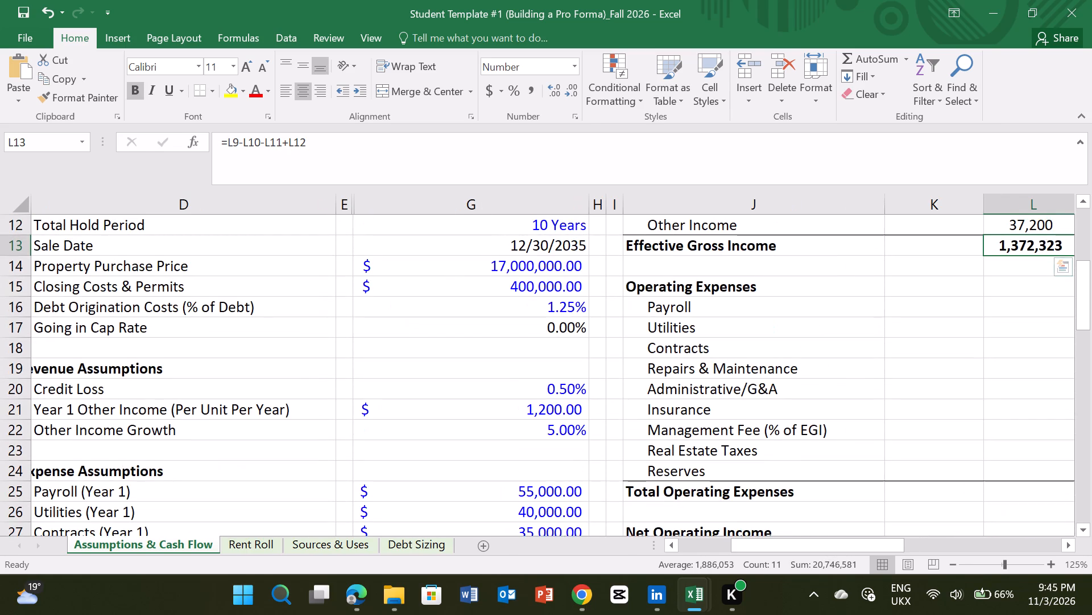
{"action": "left_click", "coordinate": [907, 312]}
{"action": "key", "text": "equal"}
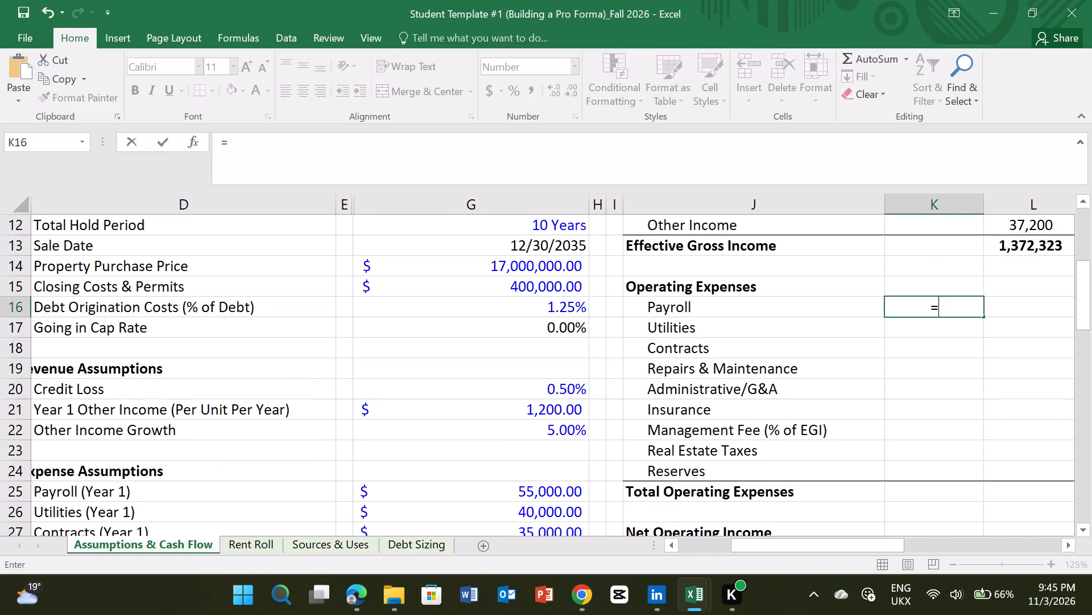
{"action": "left_click", "coordinate": [569, 496]}
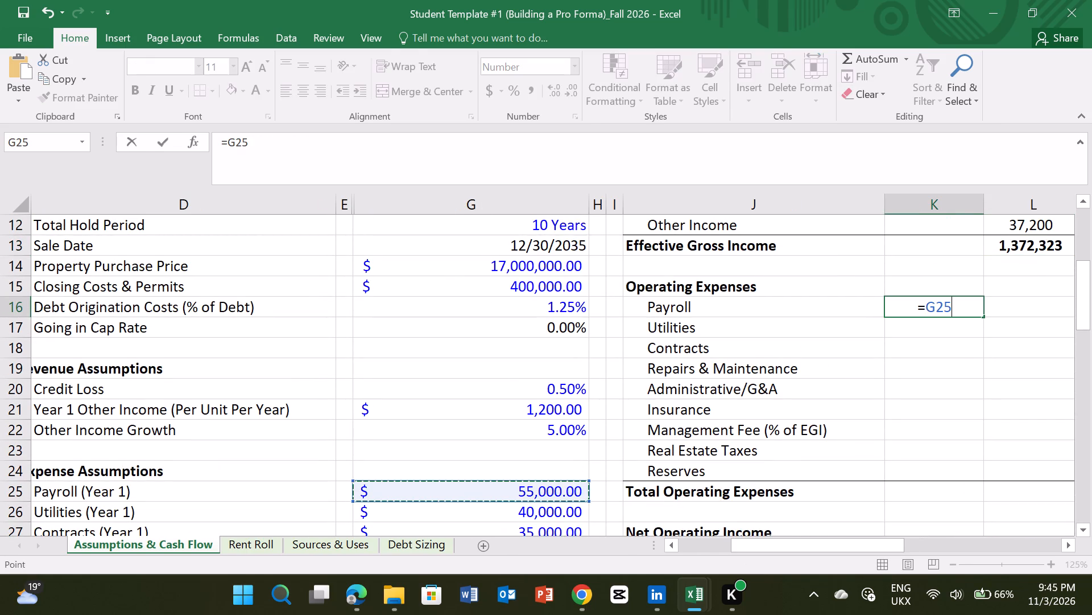
{"action": "key", "text": "Return"}
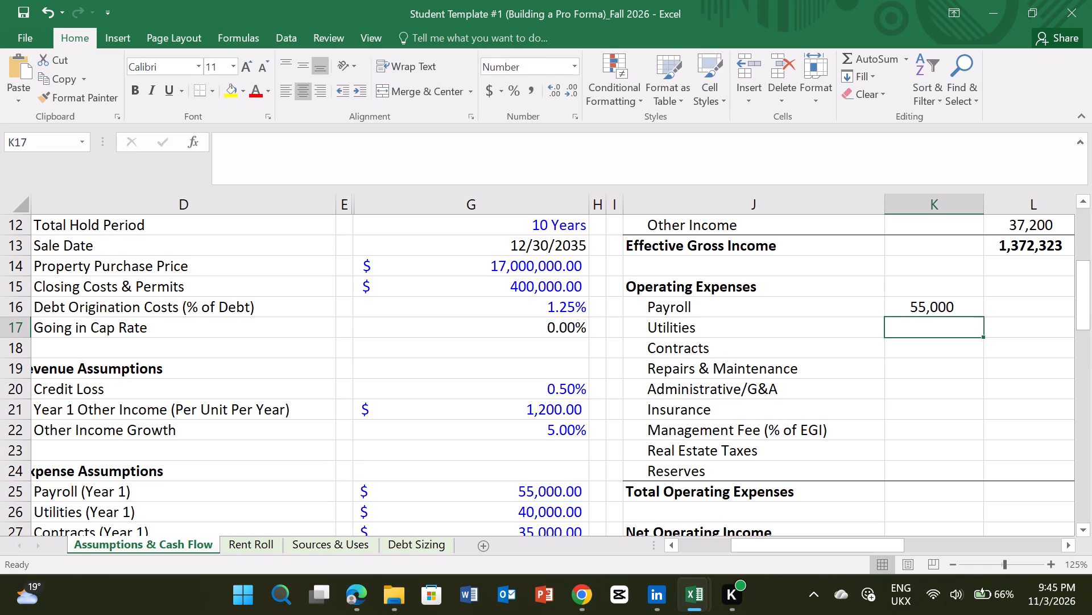
Link Utilities in K17 and Contracts in K18 to their Year 1 expense assumptions in G26 and G27.
{"action": "key", "text": "equal"}
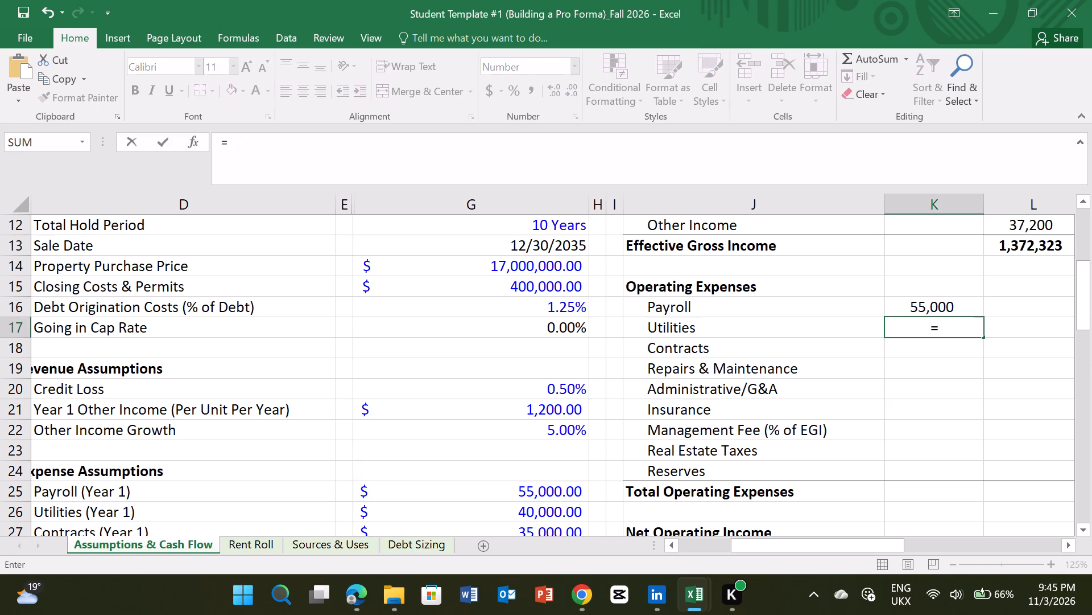
{"action": "left_click", "coordinate": [549, 514]}
{"action": "key", "text": "Return"}
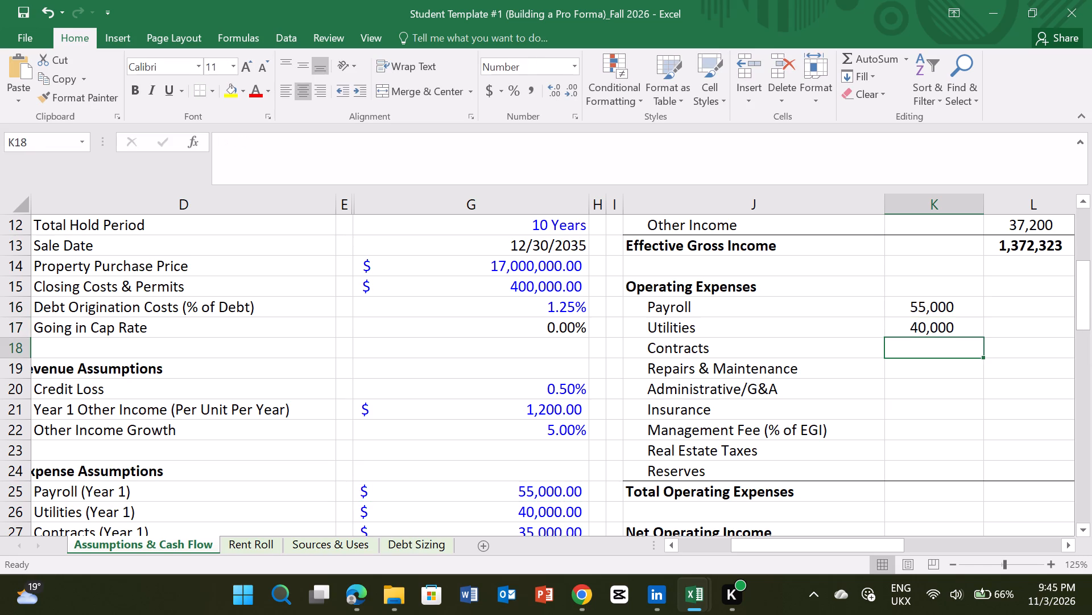
{"action": "key", "text": "equal"}
{"action": "left_click", "coordinate": [549, 531]}
{"action": "key", "text": "Return"}
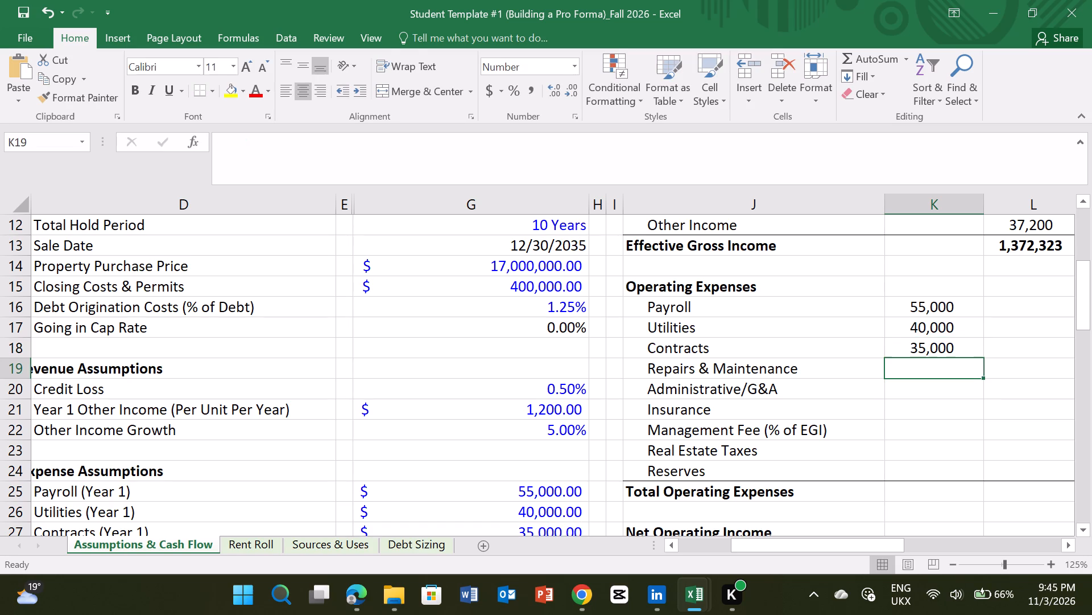
Link Repairs & Maintenance in K19 to the per-unit assumption in G28 and Administrative/G&A in K20 to G29.
{"action": "scroll", "coordinate": [825, 399], "scroll_direction": "down", "scroll_amount": 2}
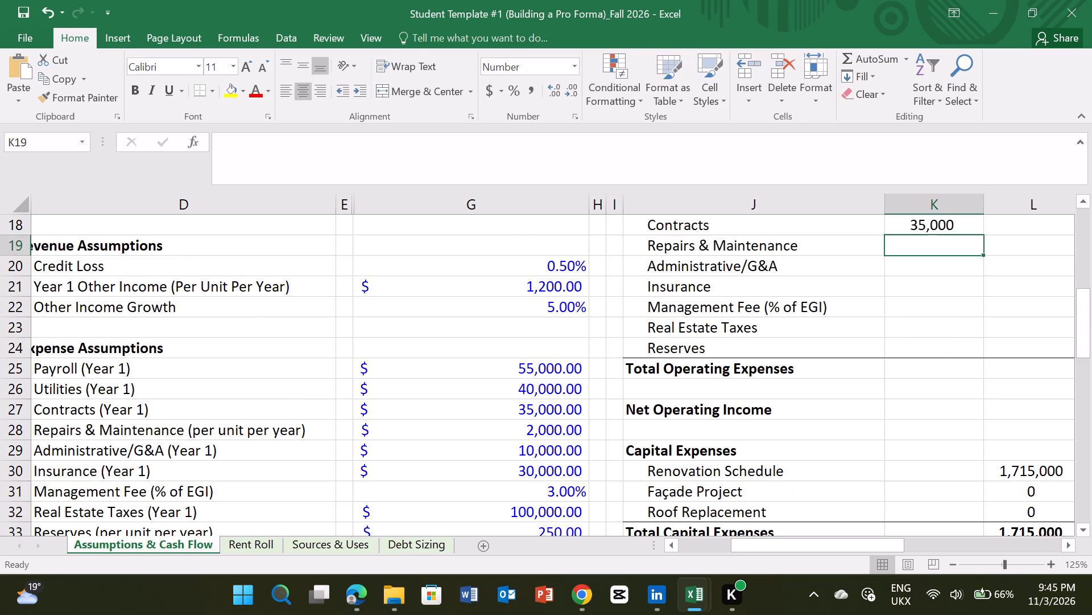
{"action": "scroll", "coordinate": [825, 399], "scroll_direction": "up", "scroll_amount": 1}
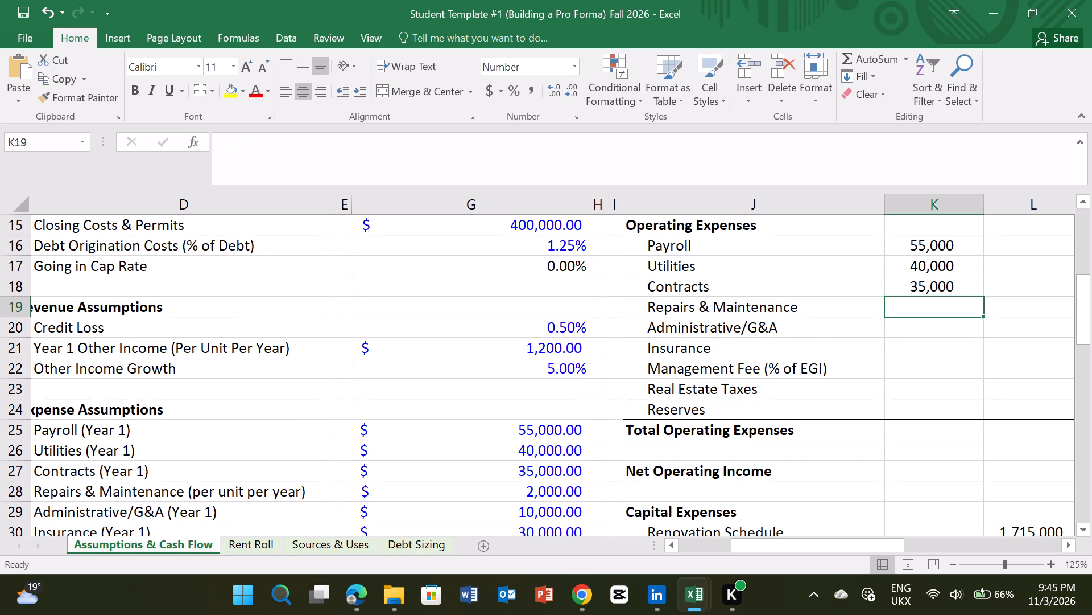
{"action": "key", "text": "equal"}
{"action": "left_click", "coordinate": [560, 491]}
{"action": "key", "text": "Return"}
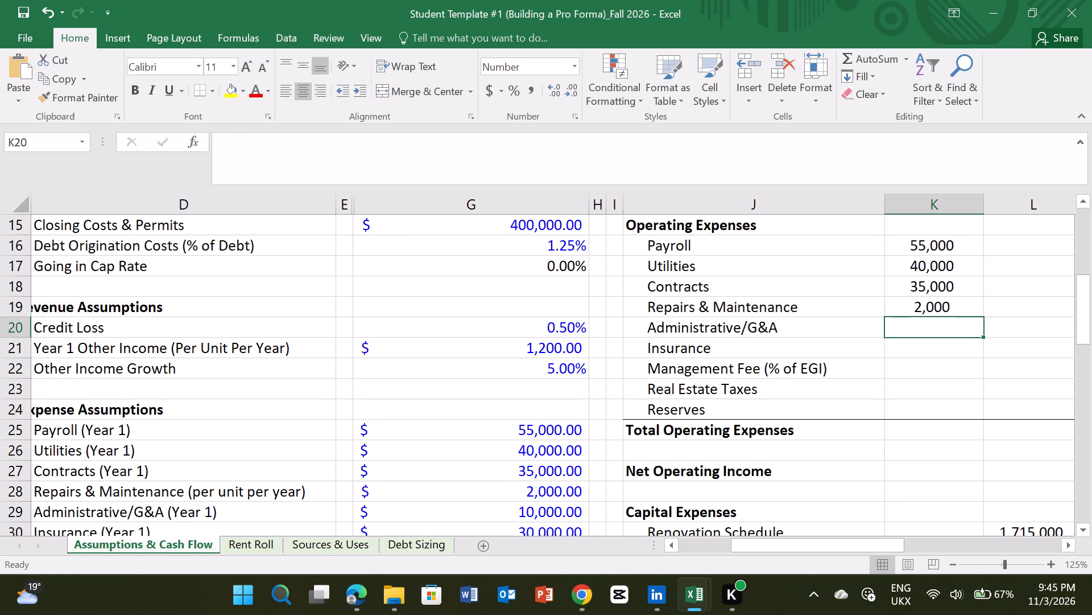
{"action": "key", "text": "equal"}
{"action": "left_click", "coordinate": [556, 512]}
{"action": "key", "text": "Return"}
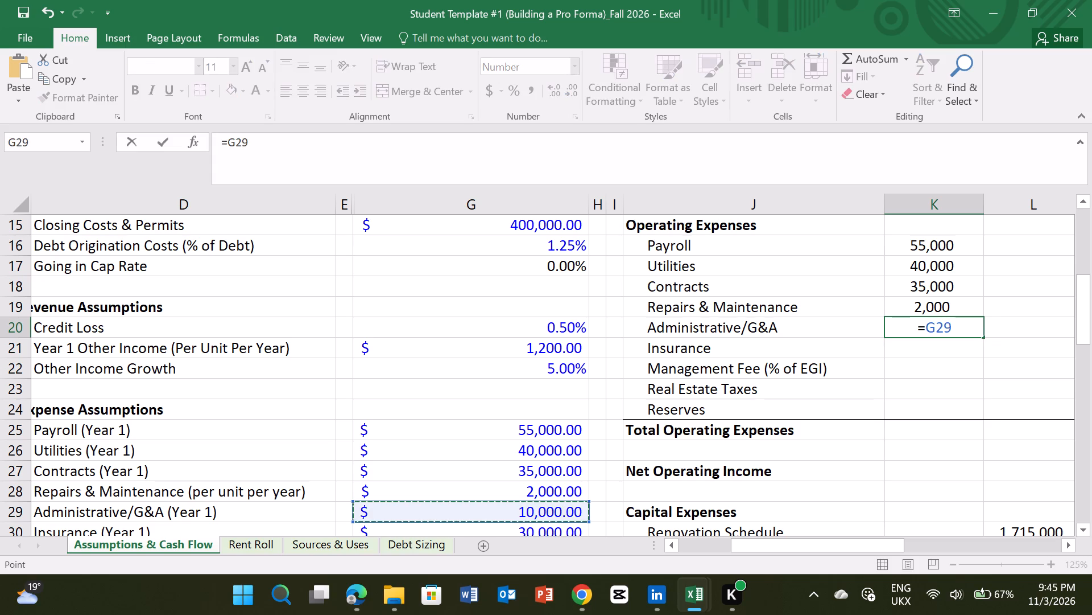
Link the Insurance operating expense in K21 to the Year 1 Insurance assumption with =G30.
{"action": "scroll", "coordinate": [556, 512], "scroll_direction": "down", "scroll_amount": 1}
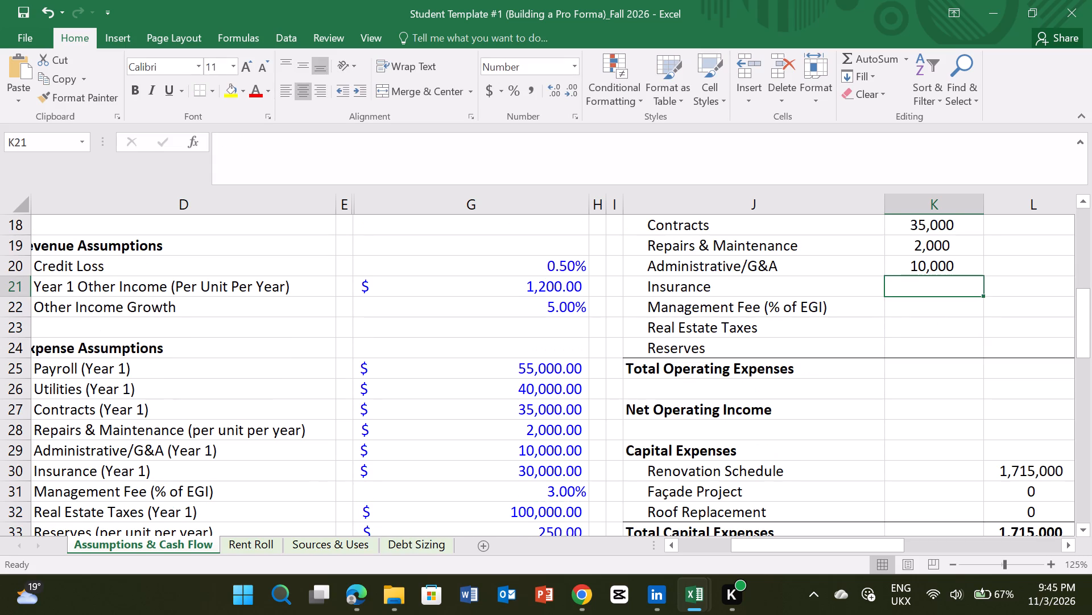
{"action": "key", "text": "equal"}
{"action": "left_click", "coordinate": [541, 471]}
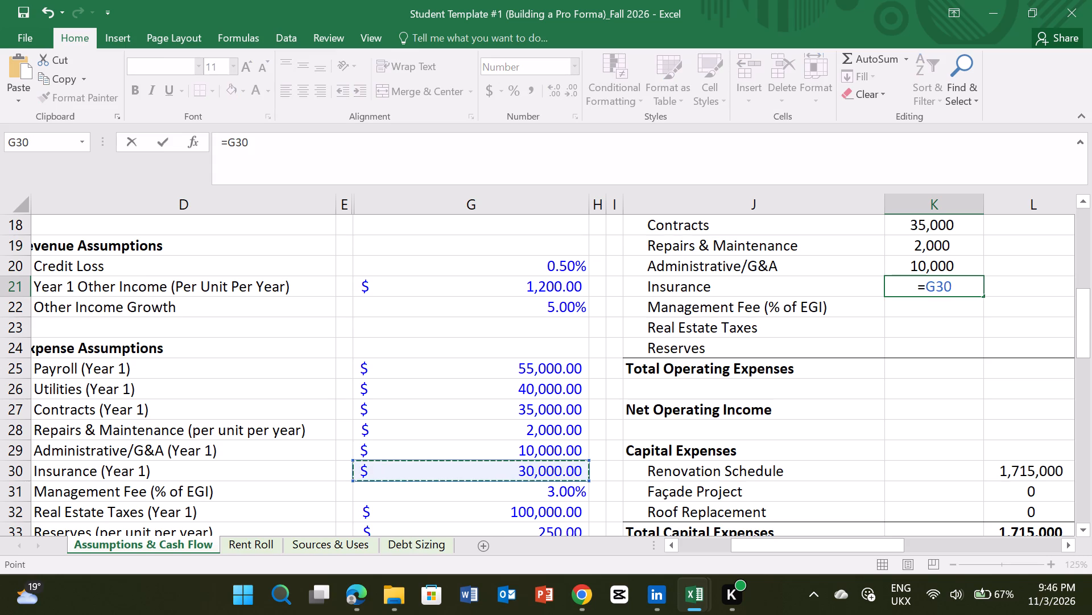
{"action": "key", "text": "Return"}
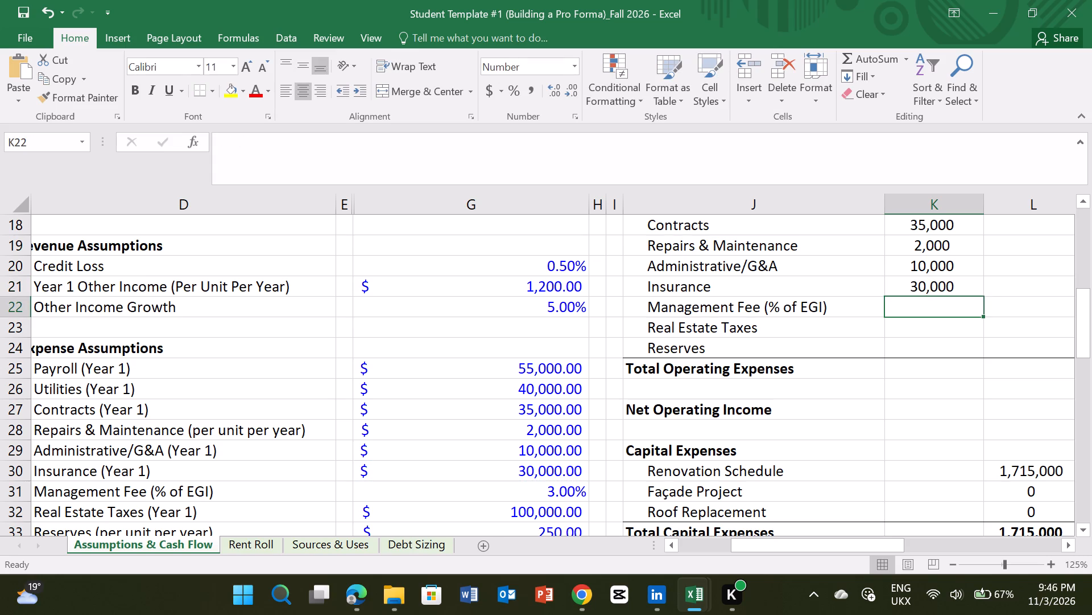
Begin the Management Fee (% of EGI) formula in K22 with the fee percentage as a multiplier, =G31*.
{"action": "key", "text": "equal"}
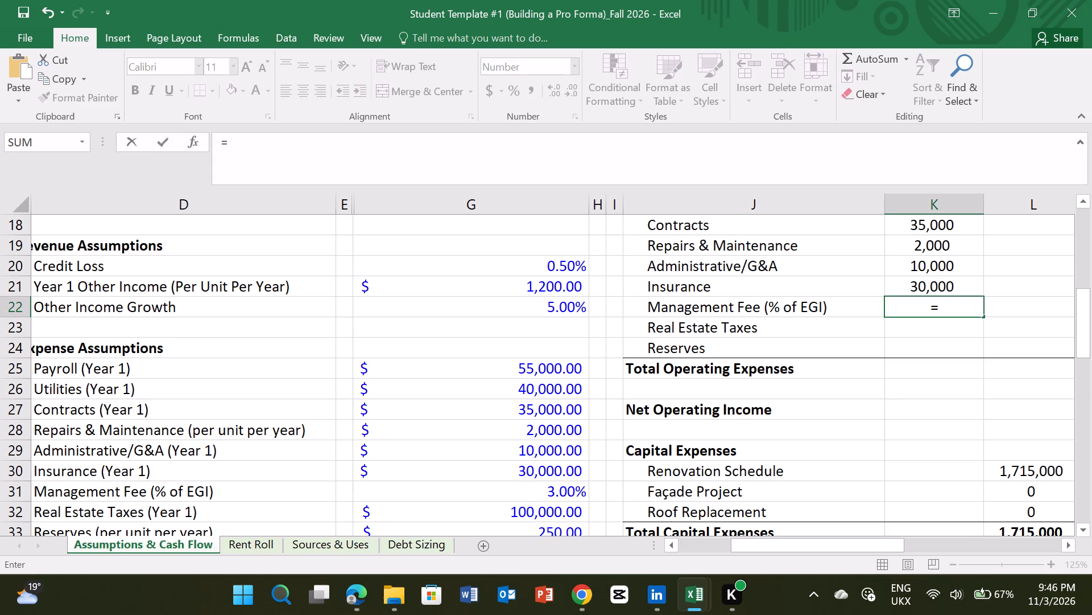
{"action": "left_click", "coordinate": [559, 493]}
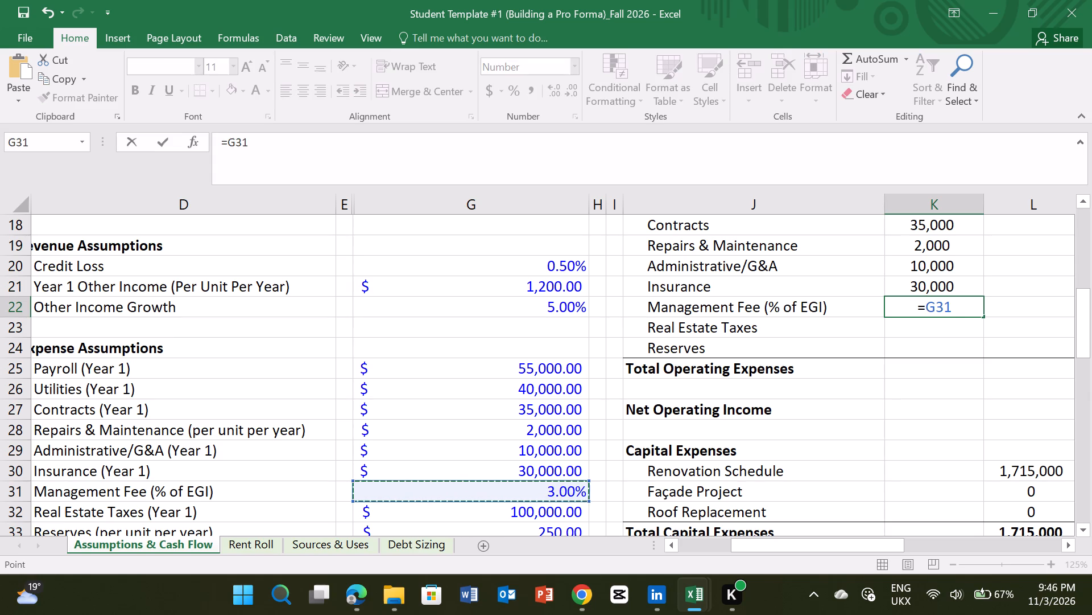
{"action": "key", "text": "shift+asterisk"}
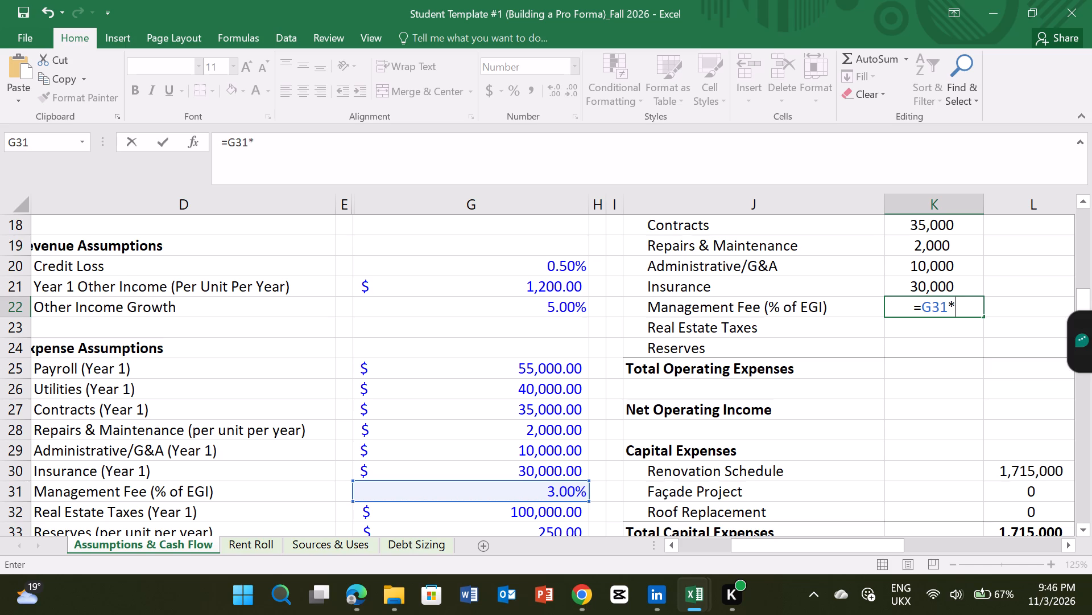
{"action": "scroll", "coordinate": [958, 448], "scroll_direction": "up", "scroll_amount": 3}
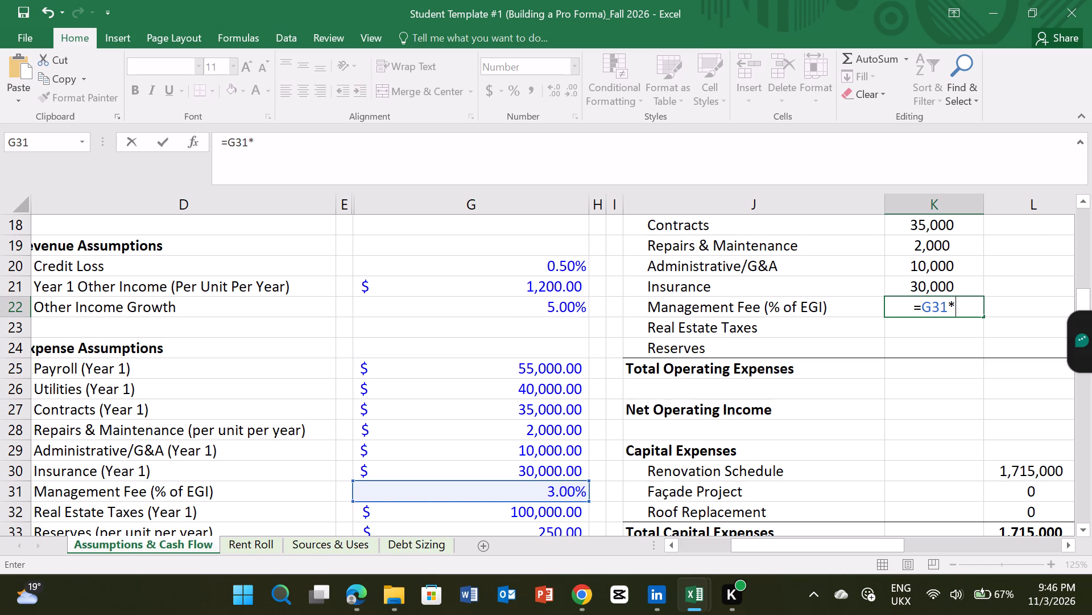